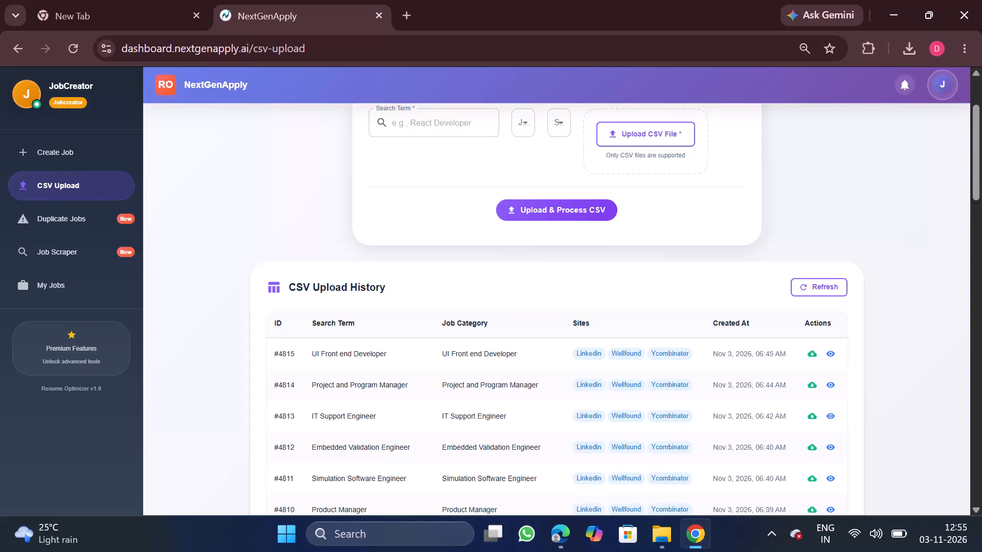
# Download the processed CSV for the C# Developer entry in the CSV upload history and open it in Excel.
pyautogui.scroll(-3, 617, 432)
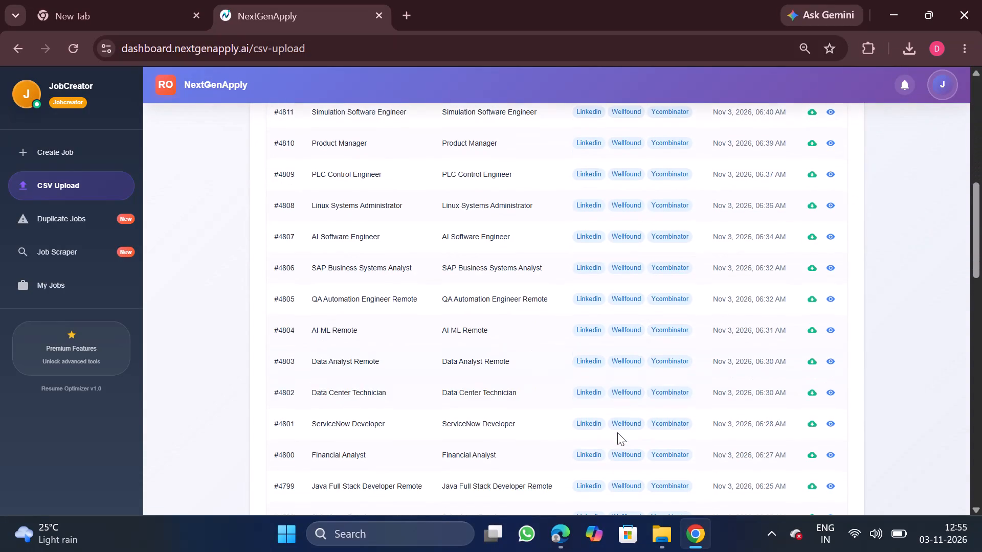
pyautogui.scroll(-3, 617, 432)
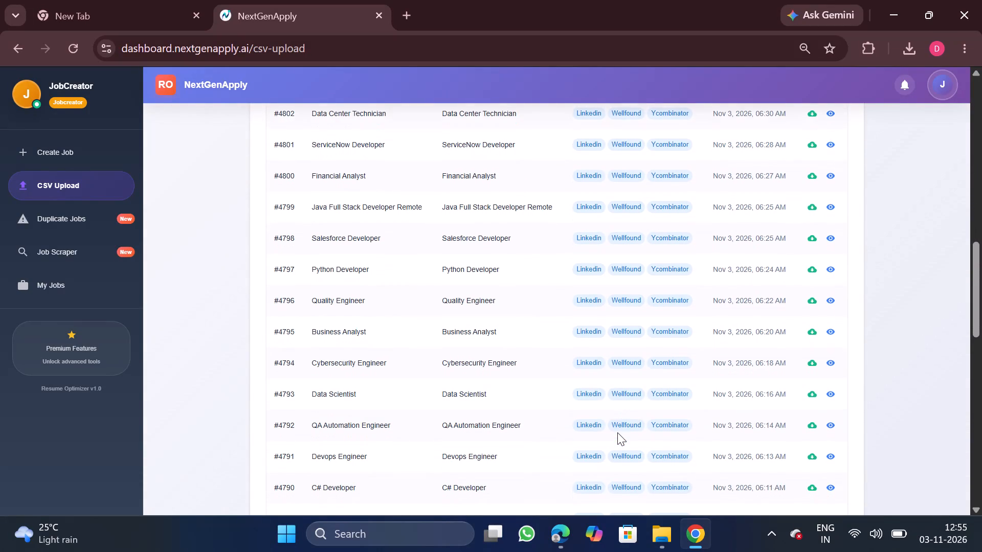
pyautogui.scroll(-1, 617, 432)
pyautogui.click(811, 453)
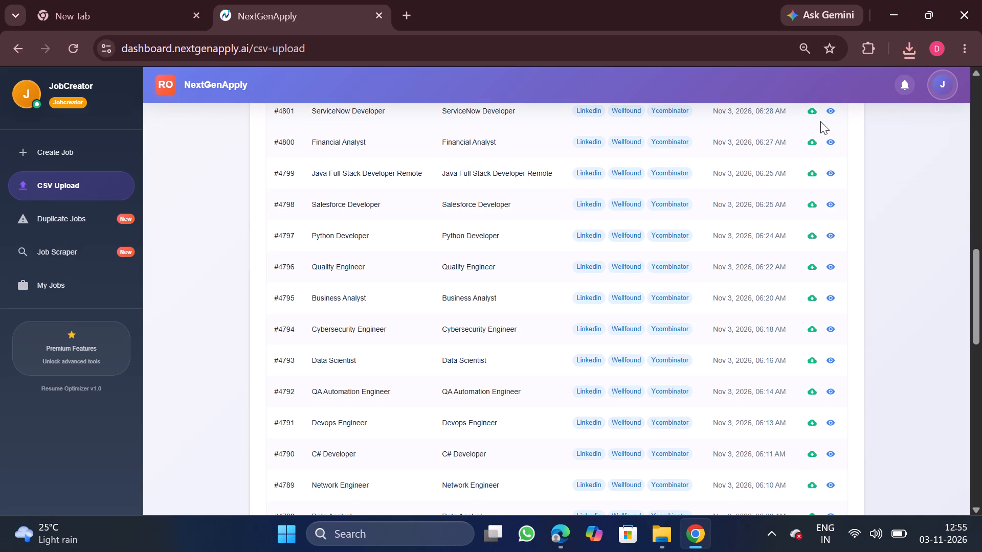
pyautogui.click(811, 91)
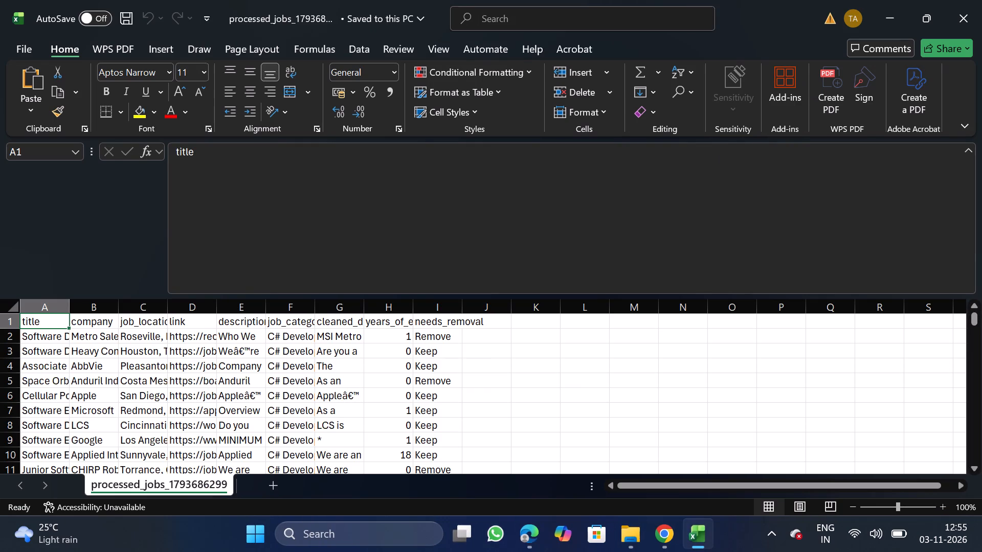
# Remove duplicate rows from the whole job table, comparing only the company column.
pyautogui.click(213, 395)
pyautogui.hotkey('ctrl', 'a')
pyautogui.click(360, 54)
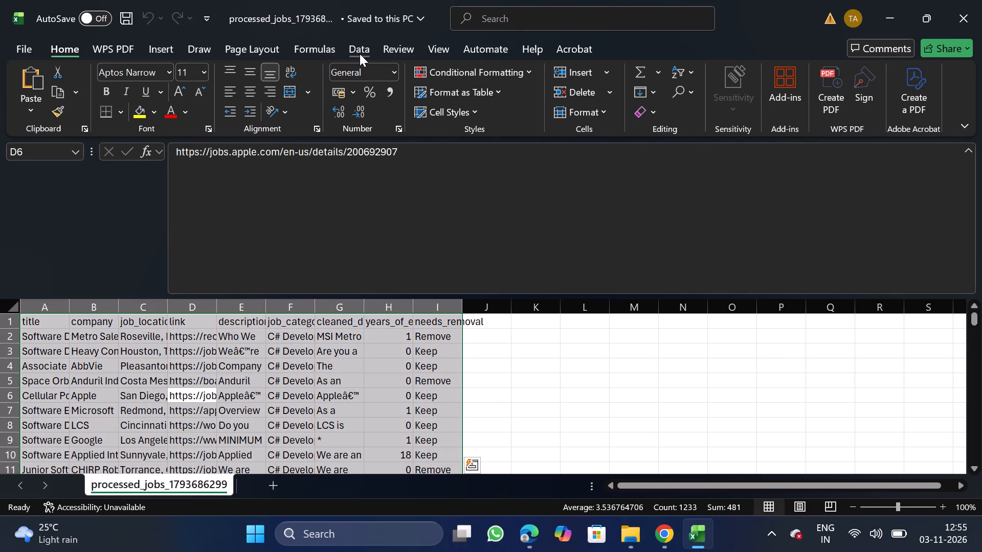
pyautogui.click(653, 91)
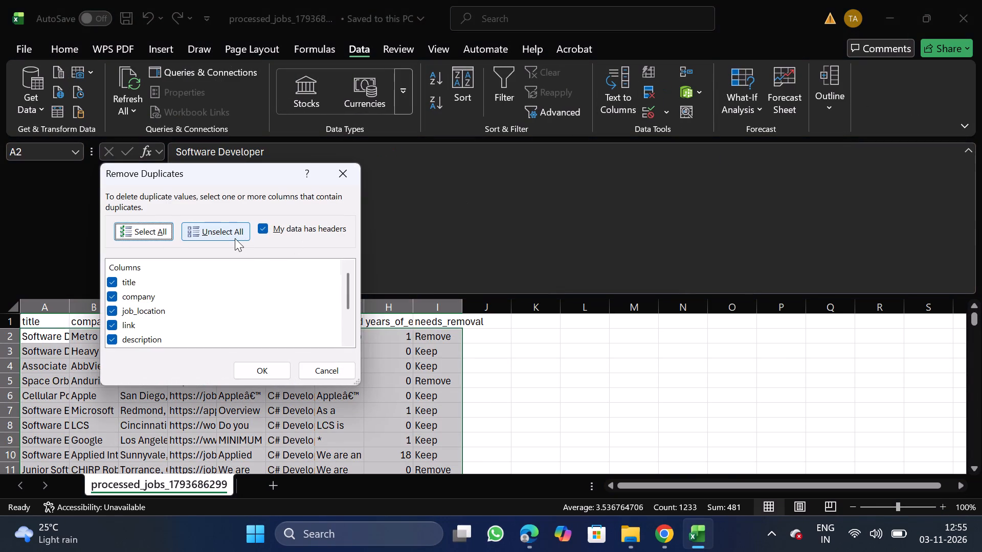
pyautogui.click(233, 238)
pyautogui.click(106, 293)
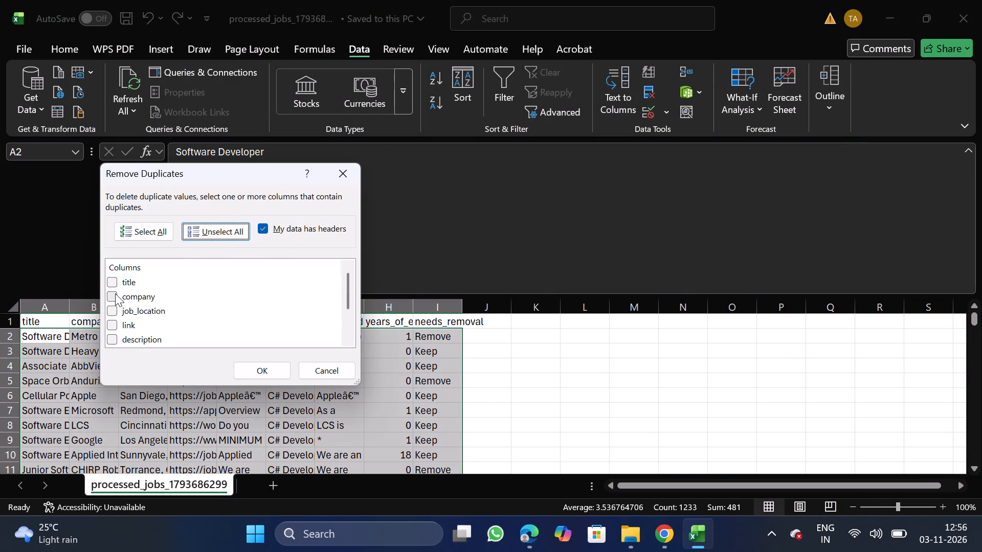
pyautogui.click(115, 293)
pyautogui.click(271, 371)
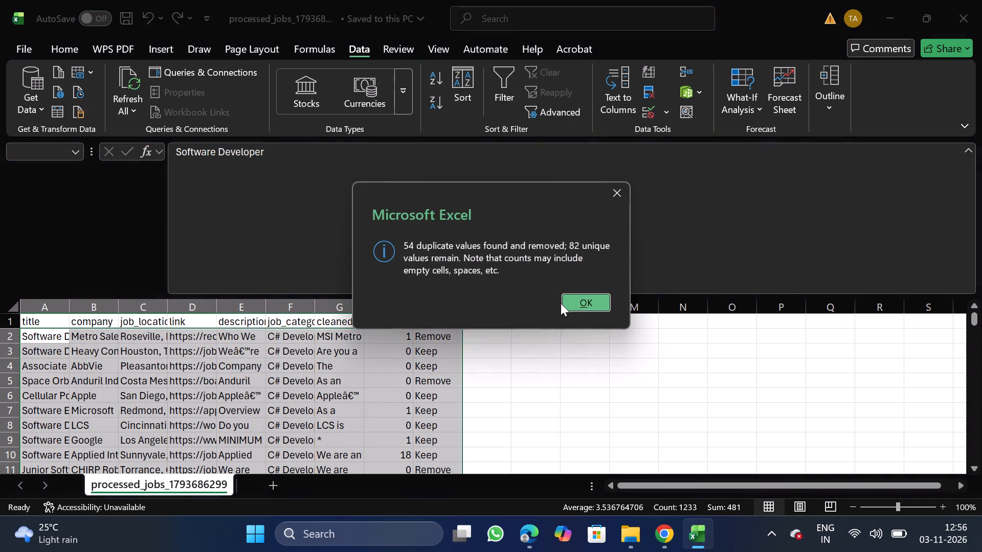
pyautogui.click(589, 300)
# Filter needs_removal to Remove, delete all matching job rows, and turn the filter off.
pyautogui.click(447, 316)
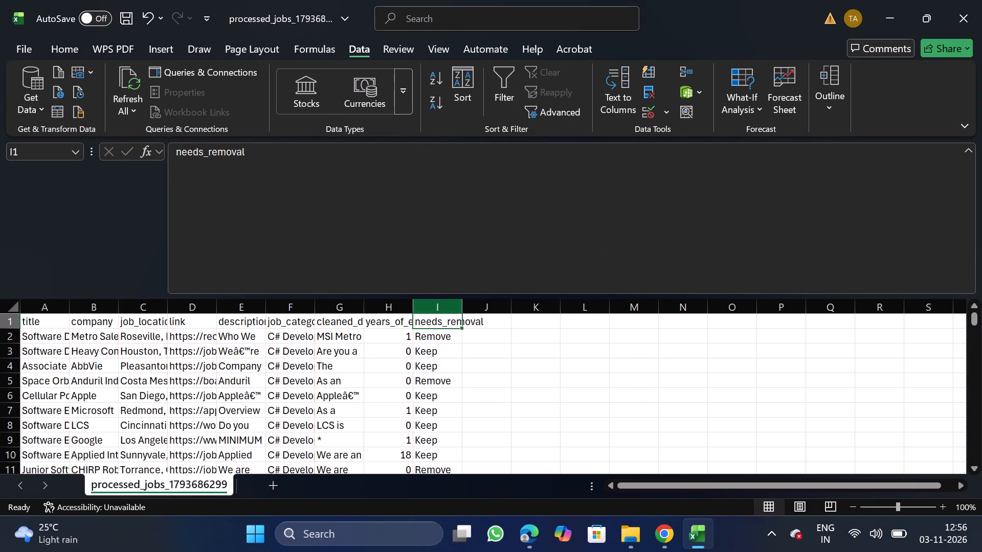
pyautogui.click(503, 81)
pyautogui.click(453, 322)
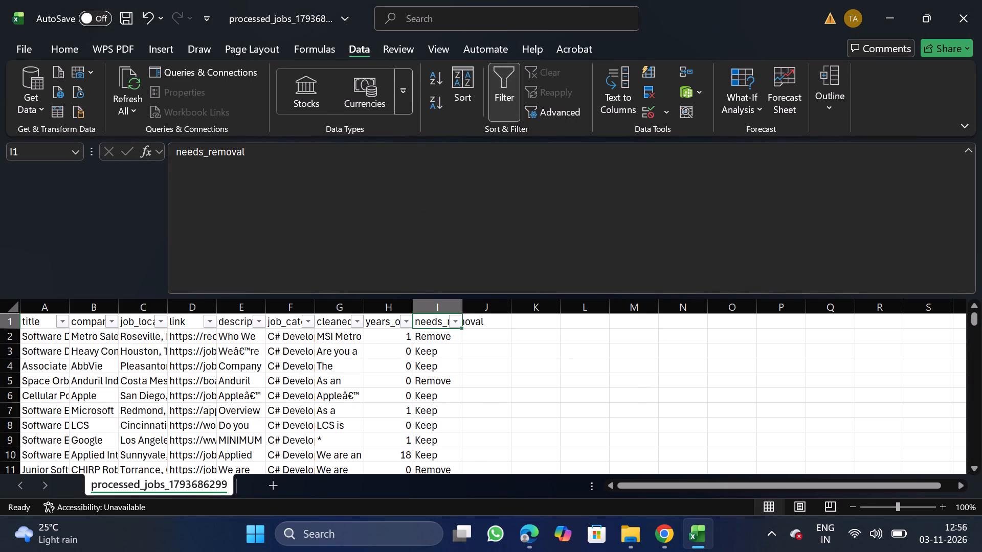
pyautogui.click(301, 352)
pyautogui.click(306, 377)
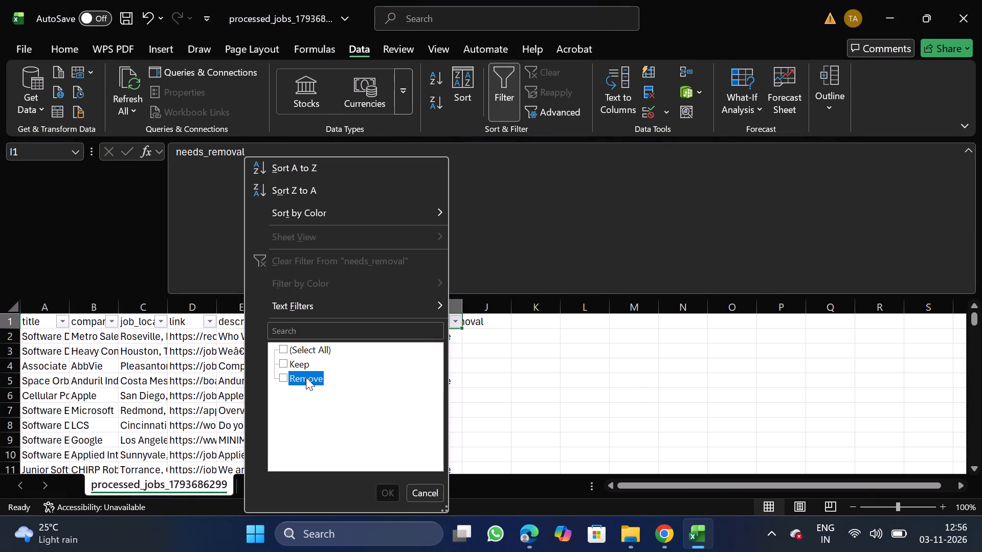
pyautogui.click(389, 491)
pyautogui.click(0, 339)
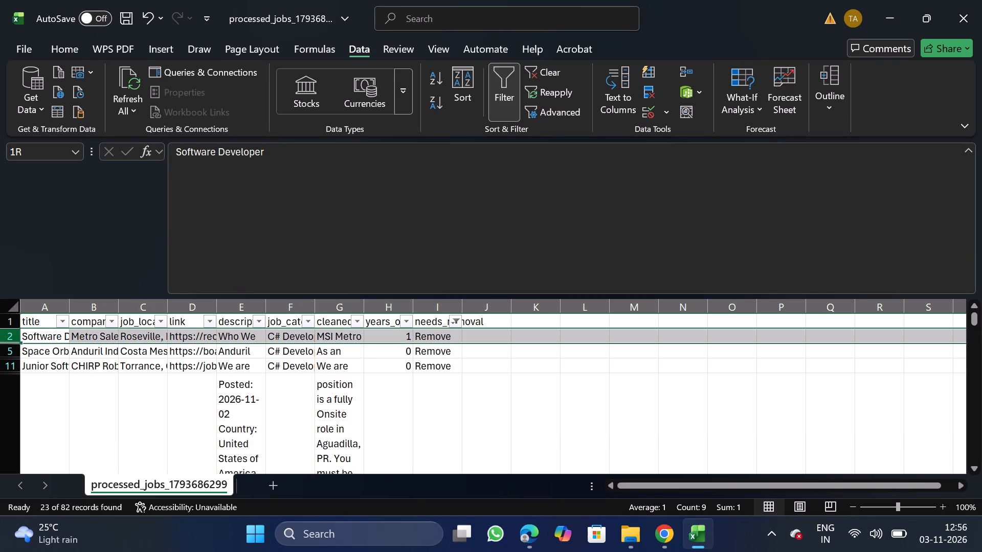
pyautogui.hotkey('ctrl', 'shift', 'Down')
pyautogui.rightClick(88, 384)
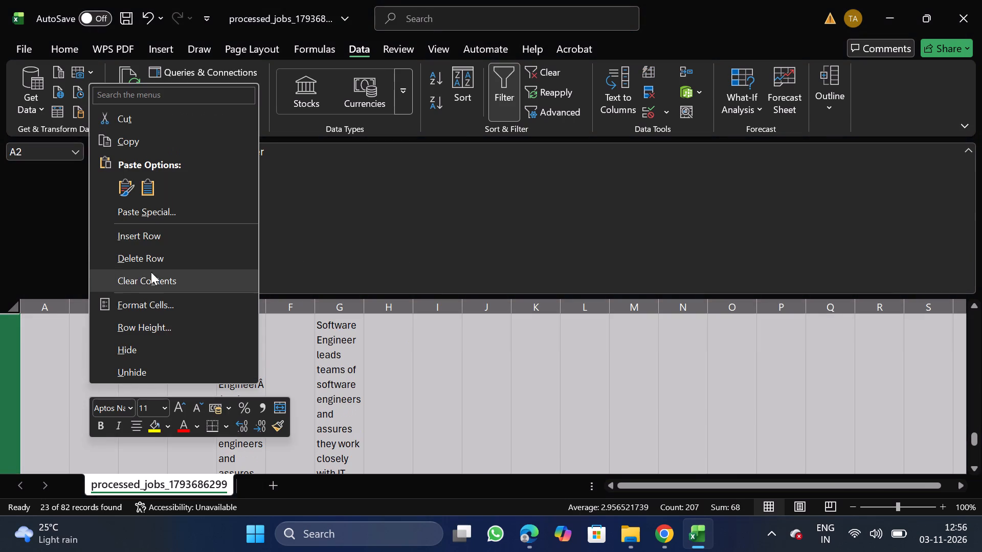
pyautogui.click(175, 257)
pyautogui.click(503, 78)
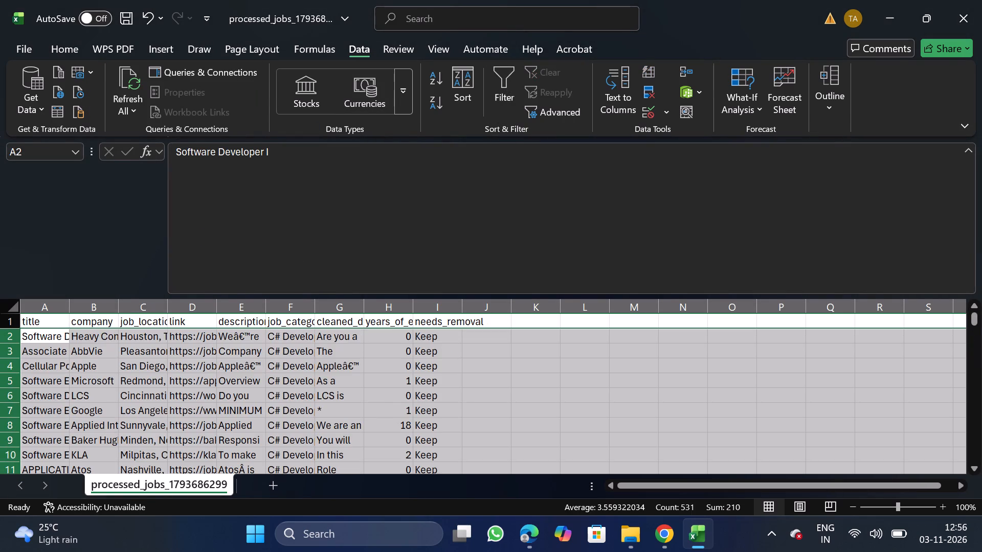
# Filter years_of_experience to 8, 10 and 18, delete all matching job rows, and turn the filter off.
pyautogui.click(386, 319)
pyautogui.click(510, 92)
pyautogui.click(414, 318)
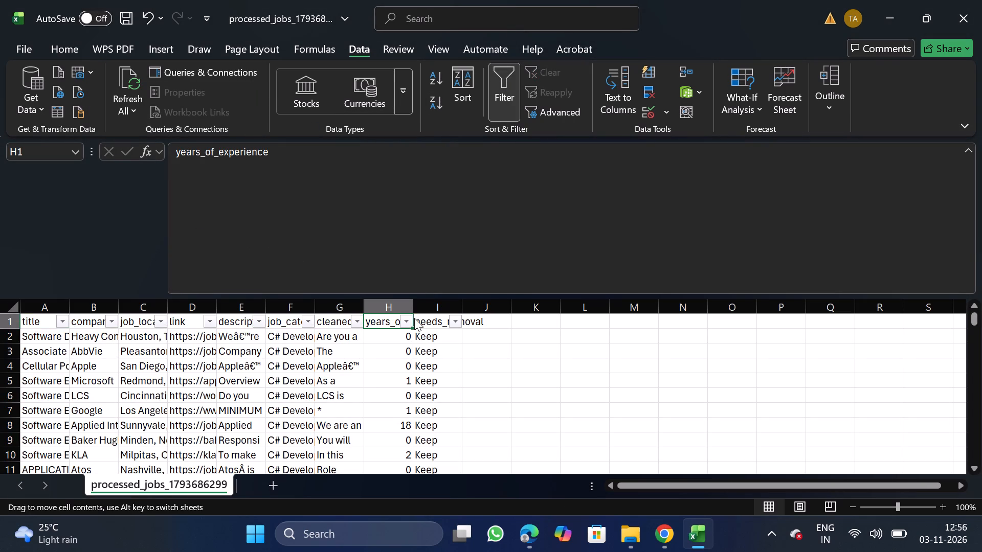
pyautogui.click(409, 321)
pyautogui.click(272, 347)
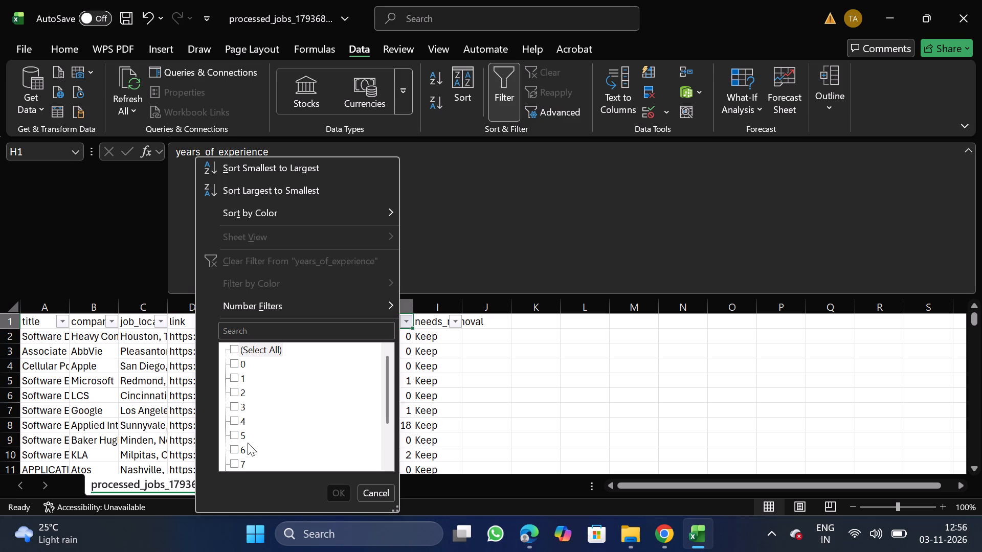
pyautogui.scroll(-1, 246, 450)
pyautogui.click(237, 427)
pyautogui.click(235, 433)
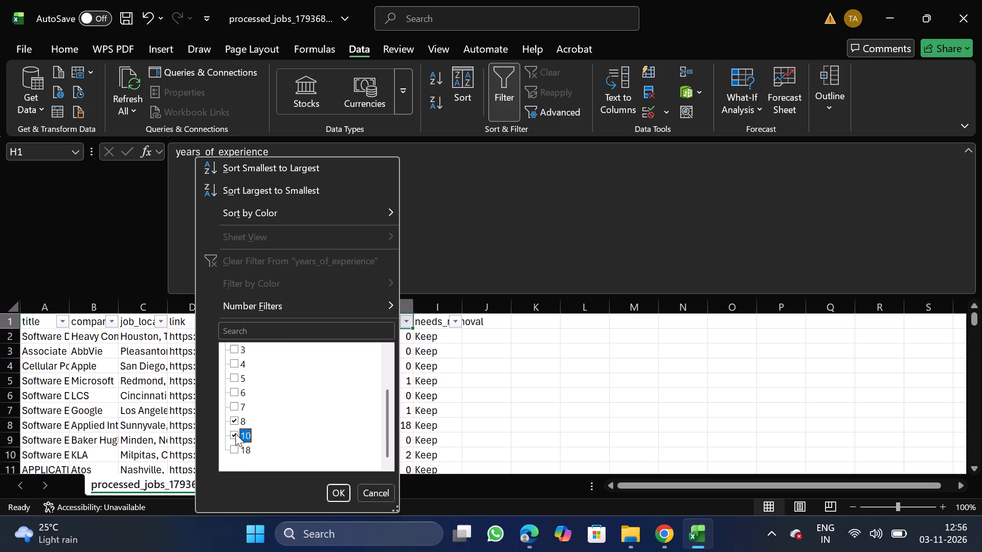
pyautogui.click(235, 450)
pyautogui.click(341, 488)
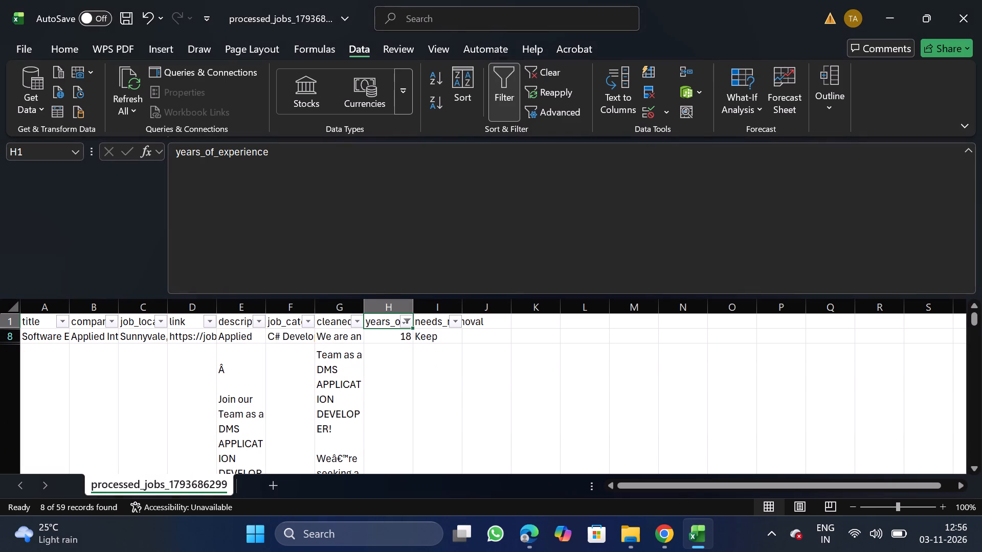
pyautogui.click(6, 341)
pyautogui.click(1, 337)
pyautogui.hotkey('ctrl', 'shift', 'Down')
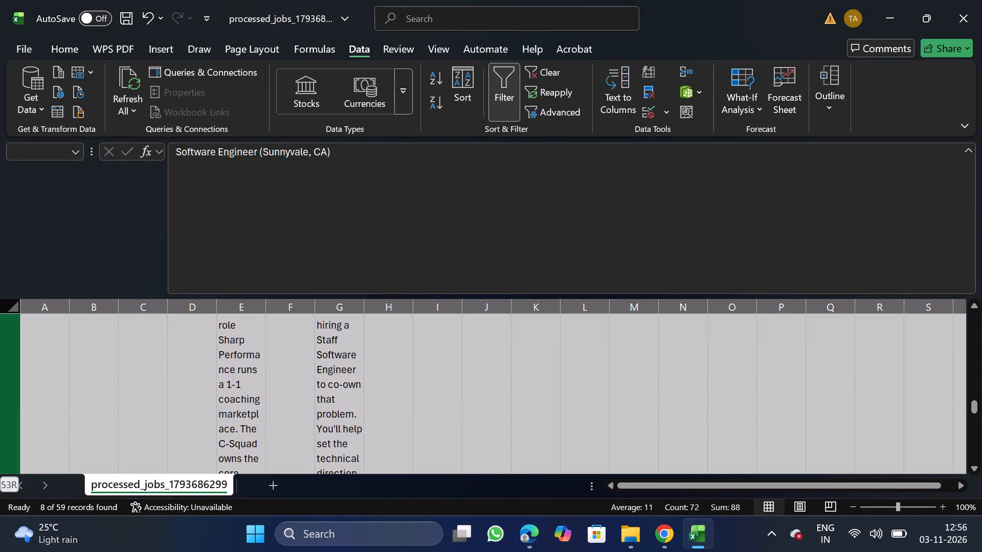
pyautogui.rightClick(124, 387)
pyautogui.click(205, 260)
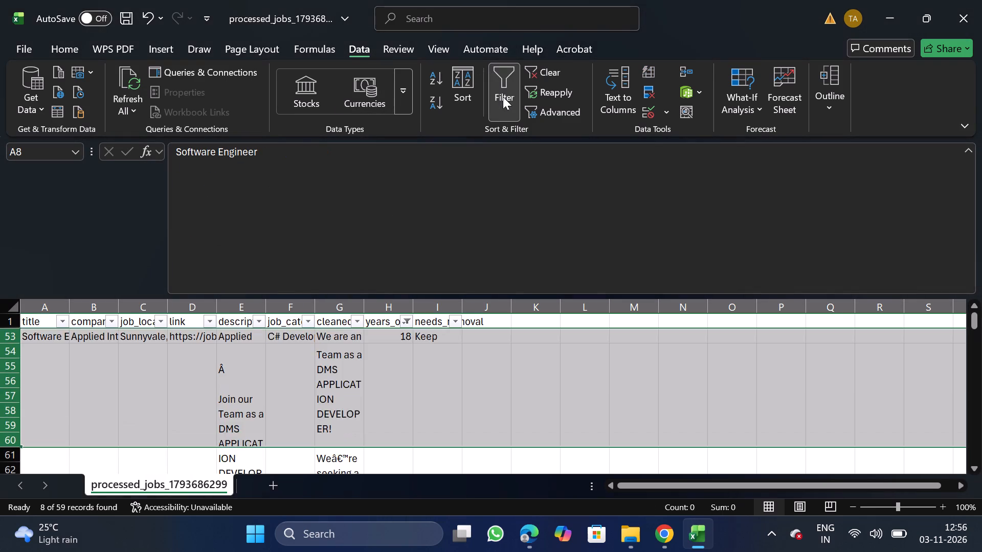
pyautogui.click(503, 97)
# Delete the needs_removal column.
pyautogui.moveTo(442, 304); pyautogui.dragTo(441, 364)
pyautogui.rightClick(441, 364)
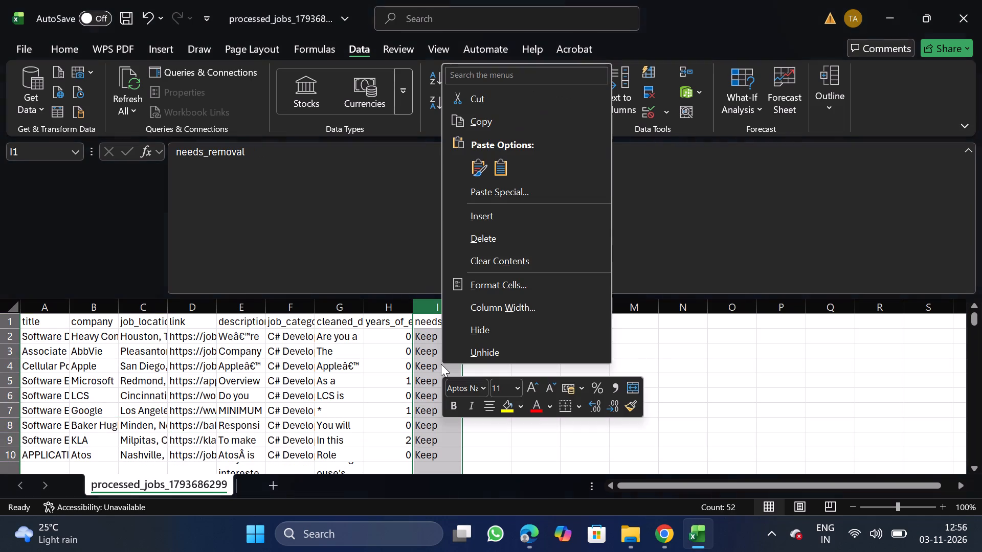
pyautogui.click(507, 242)
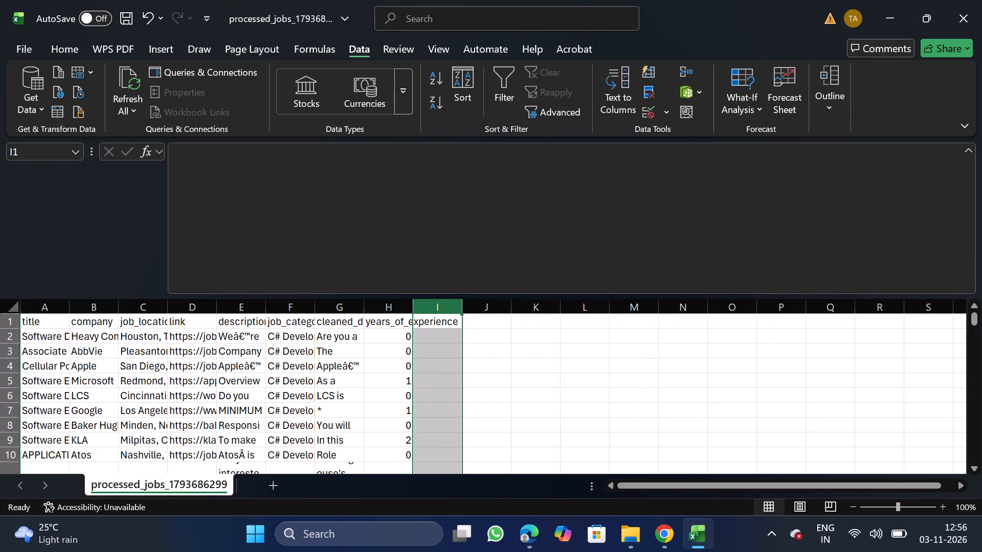
# Move the job_category column in front of the title column so it becomes column A.
pyautogui.click(295, 312)
pyautogui.hotkey('ctrl', 'x')
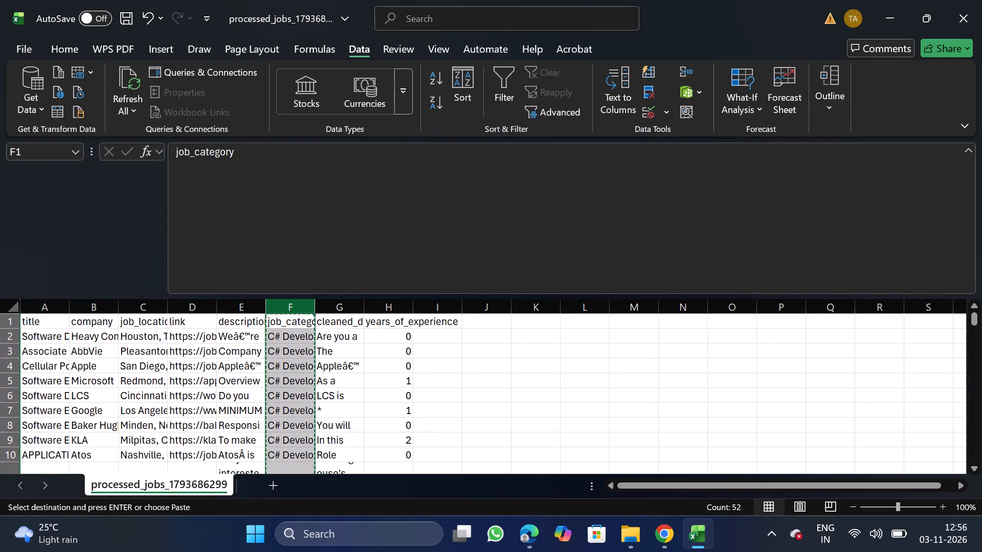
pyautogui.click(53, 307)
pyautogui.rightClick(40, 378)
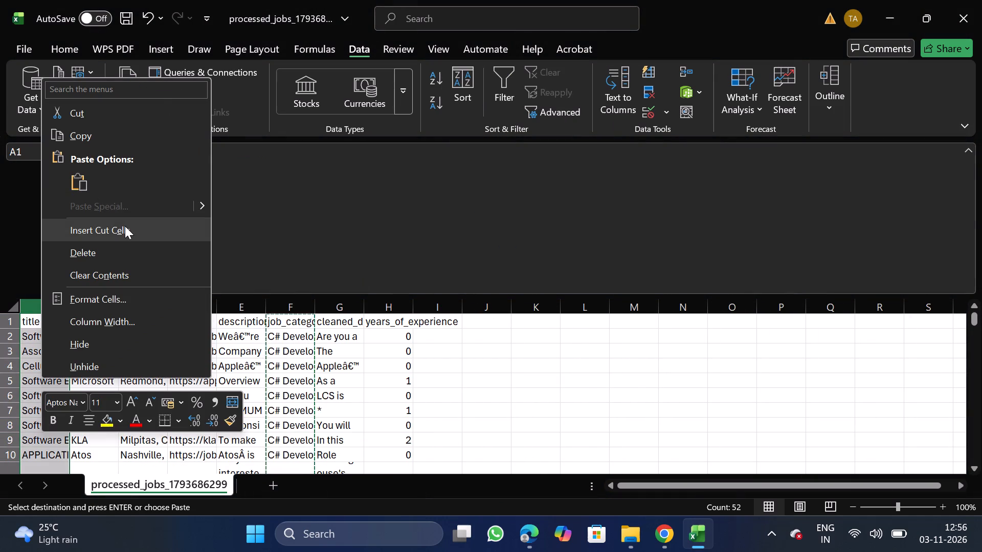
pyautogui.click(125, 226)
# Turn off text wrapping for the description and cleaned_description columns.
pyautogui.click(294, 305)
pyautogui.hotkey('shift', 'Right')
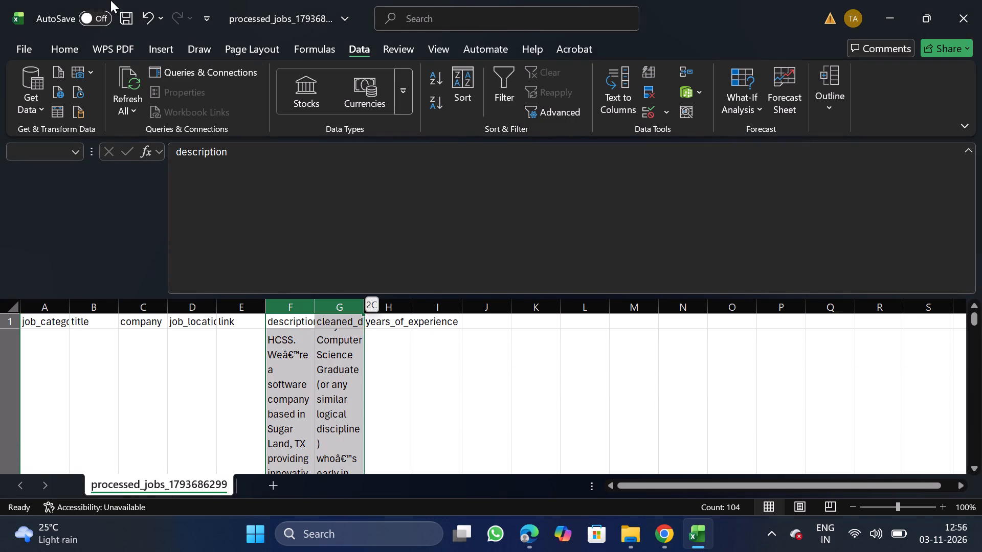
pyautogui.click(73, 43)
pyautogui.click(313, 129)
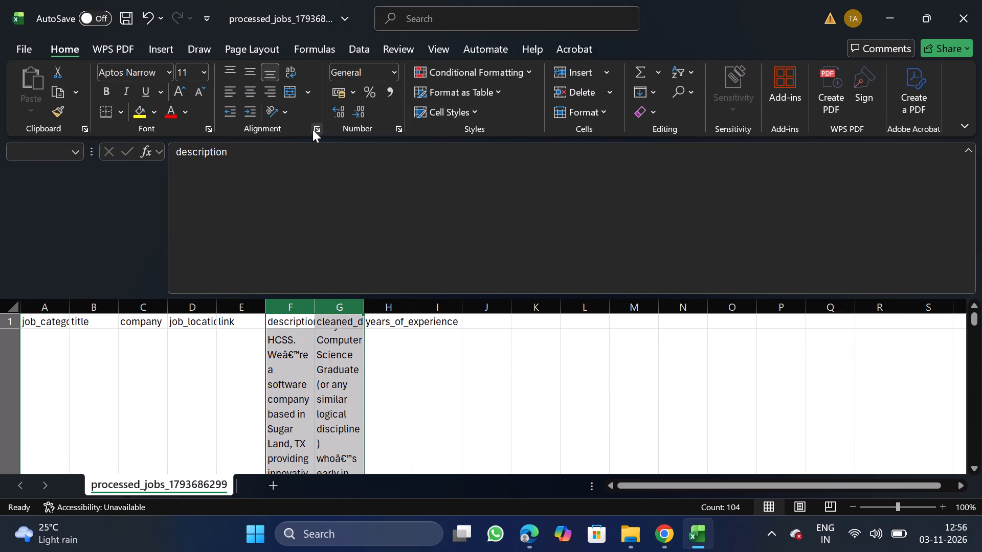
pyautogui.moveTo(97, 257); pyautogui.dragTo(83, 248)
pyautogui.doubleClick(83, 248)
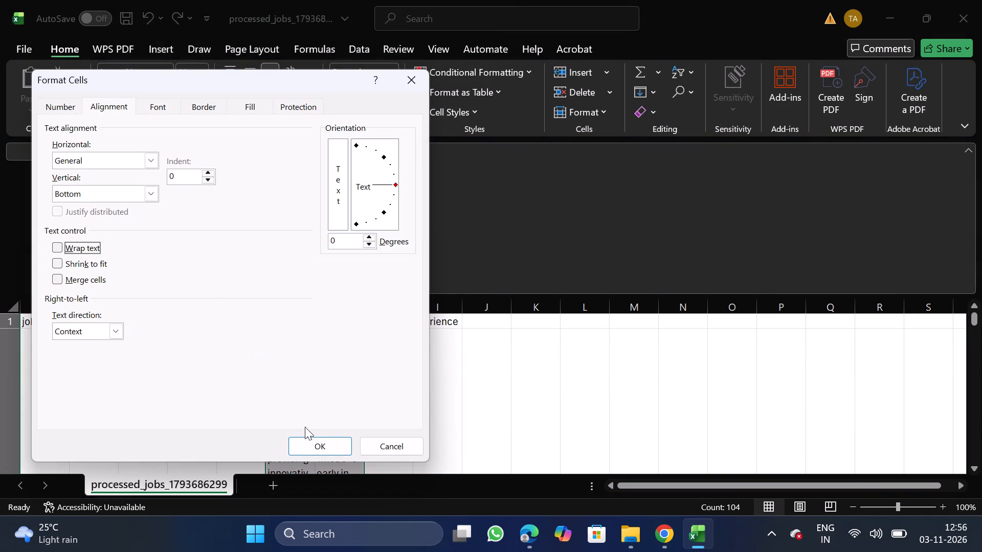
pyautogui.click(322, 445)
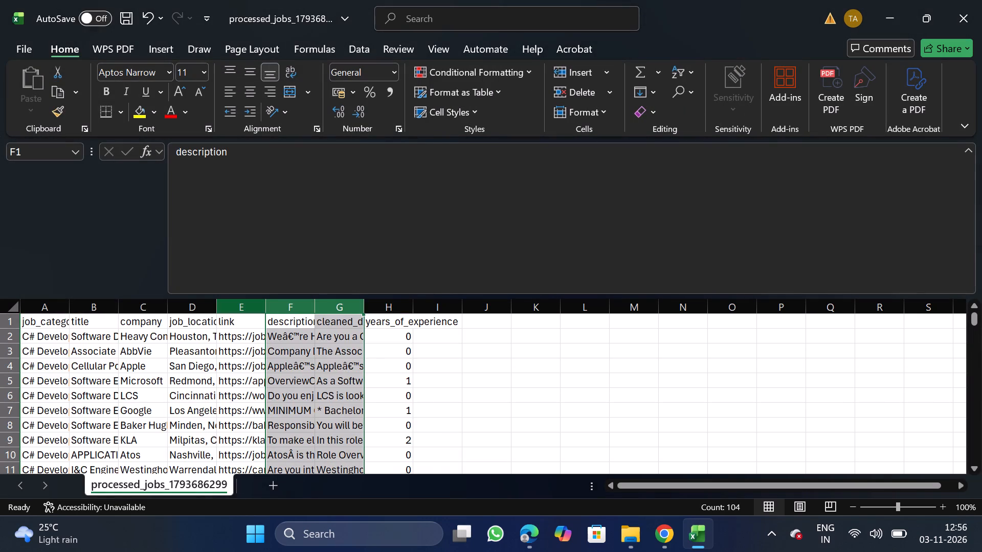
# Move the link column to the end of the table, after years_of_experience.
pyautogui.click(243, 307)
pyautogui.hotkey('ctrl', 'x')
pyautogui.click(439, 297)
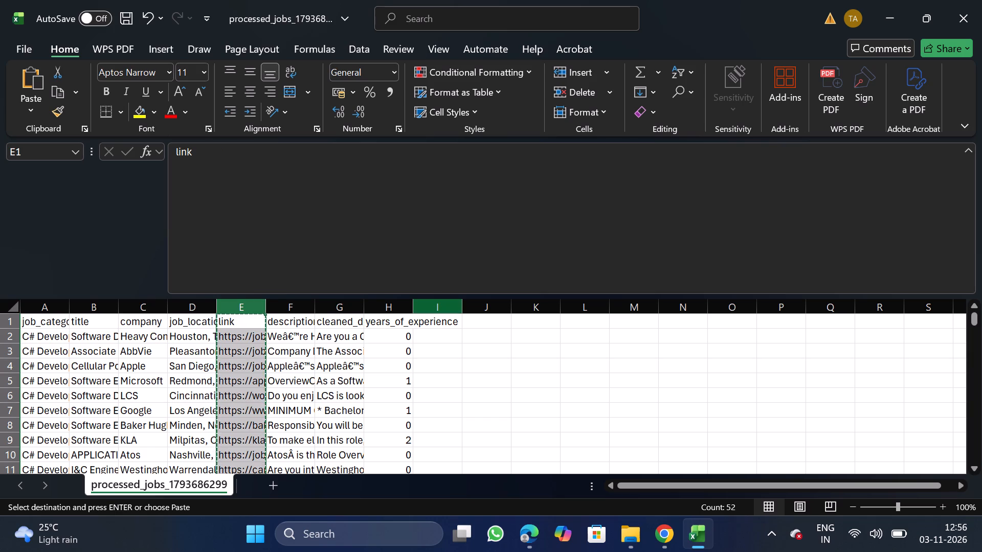
pyautogui.moveTo(438, 307); pyautogui.dragTo(437, 357)
pyautogui.rightClick(437, 357)
pyautogui.click(501, 218)
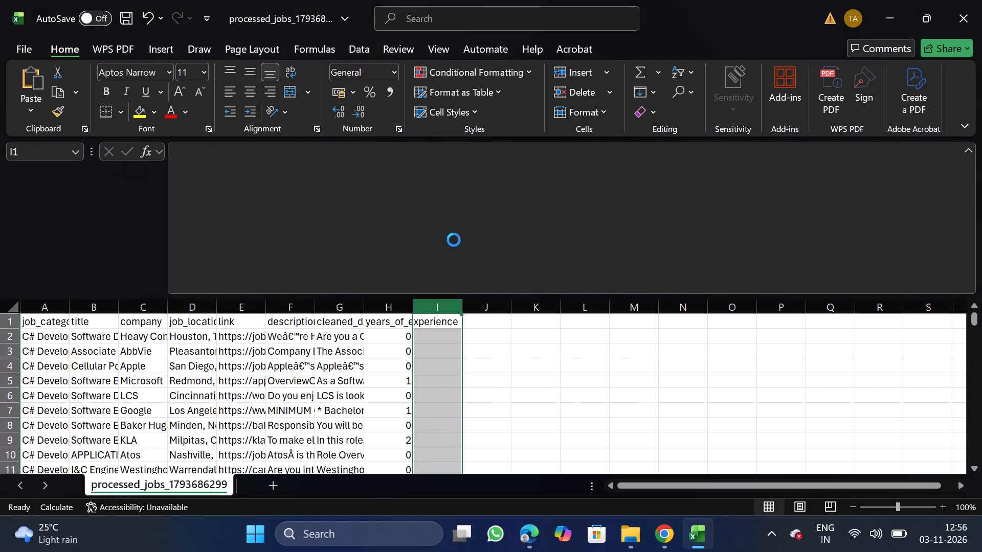
# Move the years_of_experience column between job_location and description.
pyautogui.click(336, 307)
pyautogui.hotkey('ctrl', 'x')
pyautogui.moveTo(243, 305); pyautogui.dragTo(238, 361)
pyautogui.rightClick(238, 361)
pyautogui.click(299, 216)
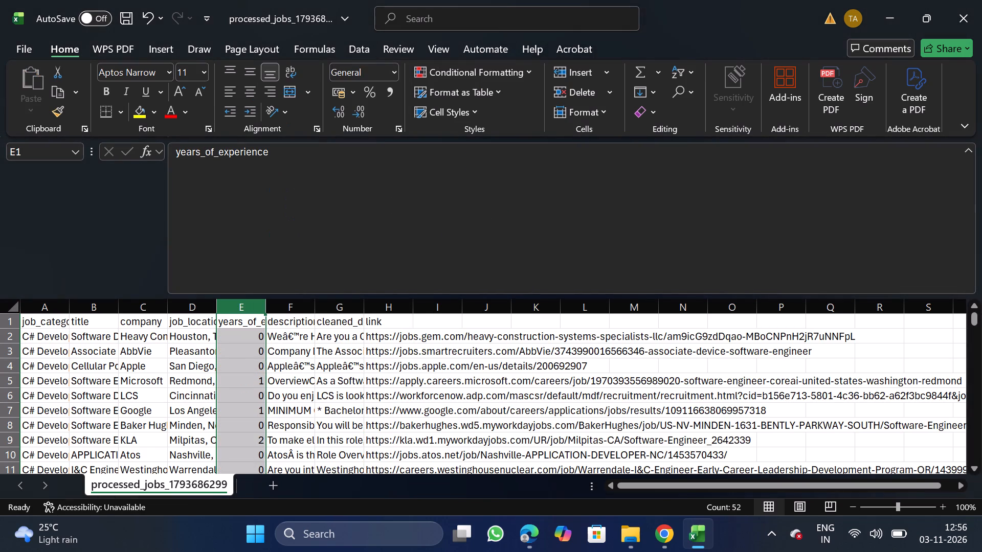
# Rename the cleaned_description header in G1 as description, reusing the header text copied from F1.
pyautogui.click(311, 310)
pyautogui.moveTo(299, 319); pyautogui.dragTo(175, 151)
pyautogui.moveTo(175, 151); pyautogui.dragTo(236, 158)
pyautogui.hotkey('ctrl', 'c')
pyautogui.click(333, 325)
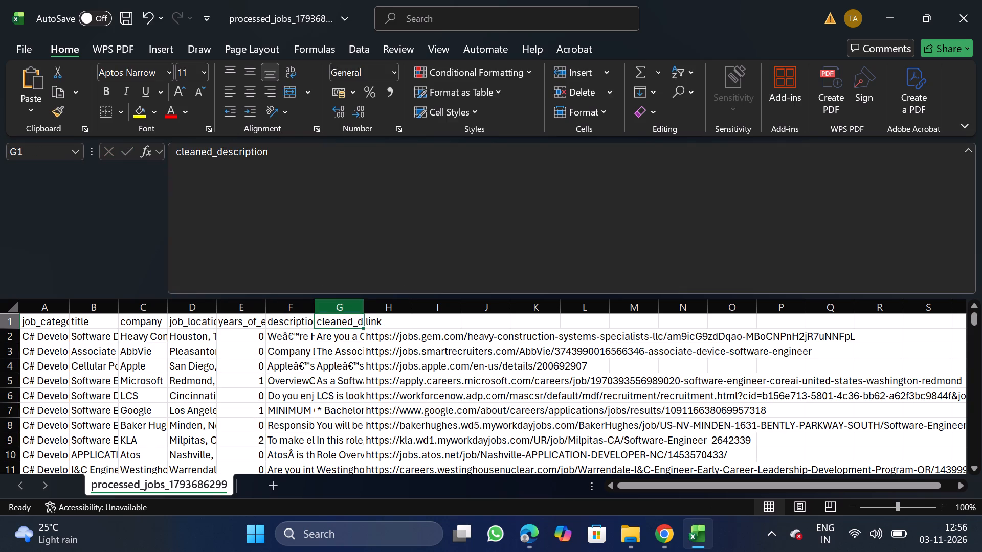
pyautogui.click(410, 262)
pyautogui.press('BackSpace')
pyautogui.press('BackSpace')
pyautogui.press('BackSpace')
pyautogui.press('BackSpace')
pyautogui.press('BackSpace')
pyautogui.press('BackSpace')
pyautogui.press('BackSpace')
pyautogui.press('BackSpace')
pyautogui.press('BackSpace')
pyautogui.press('BackSpace')
pyautogui.press('BackSpace')
pyautogui.press('BackSpace')
pyautogui.press('BackSpace')
pyautogui.press('BackSpace')
pyautogui.press('BackSpace')
pyautogui.press('BackSpace')
pyautogui.press('BackSpace')
pyautogui.press('BackSpace')
pyautogui.press('BackSpace')
pyautogui.press('BackSpace')
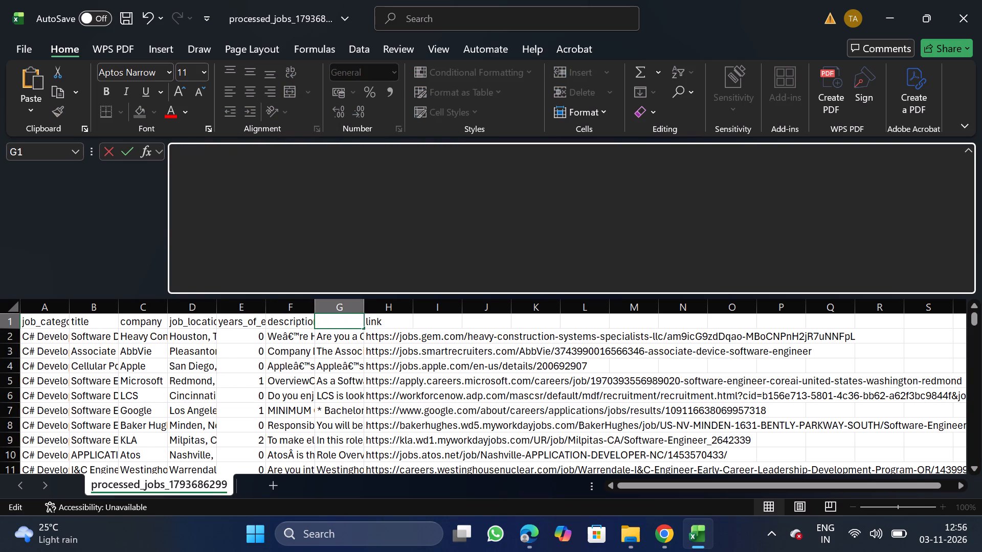
pyautogui.hotkey('ctrl', 'v')
# Clear the header text of the original description column in F1.
pyautogui.click(286, 320)
pyautogui.click(365, 254)
pyautogui.press('BackSpace')
pyautogui.press('BackSpace')
pyautogui.press('BackSpace')
pyautogui.press('BackSpace')
pyautogui.press('BackSpace')
pyautogui.press('BackSpace')
pyautogui.press('BackSpace')
pyautogui.press('BackSpace')
pyautogui.press('BackSpace')
pyautogui.press('BackSpace')
pyautogui.press('BackSpace')
pyautogui.press('BackSpace')
pyautogui.press('BackSpace')
pyautogui.press('BackSpace')
pyautogui.press('BackSpace')
pyautogui.press('BackSpace')
pyautogui.press('BackSpace')
pyautogui.press('BackSpace')
pyautogui.press('BackSpace')
pyautogui.press('BackSpace')
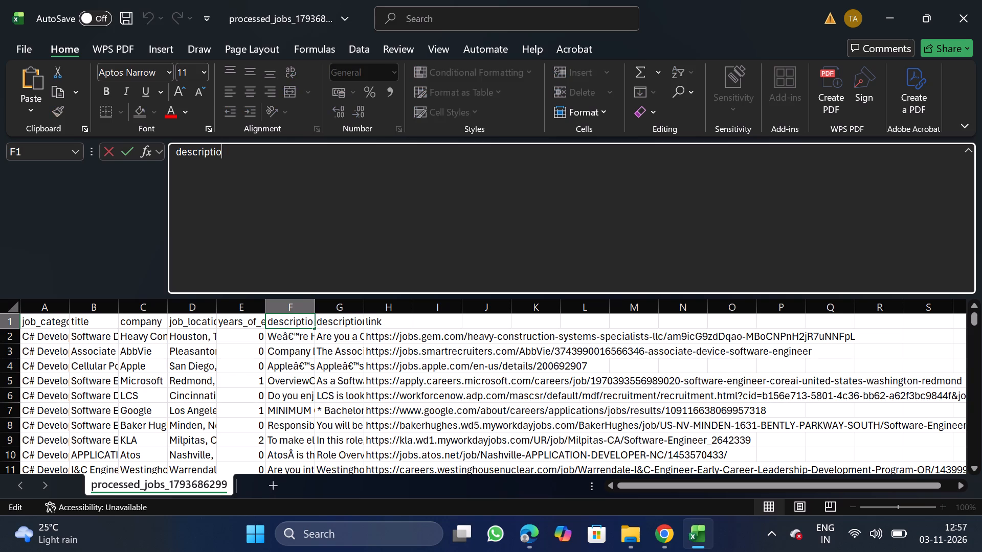
# Enter original_description as the header in F1, copying the column name from the CSV format requirements for bulk upload in NextGenApply.
pyautogui.click(659, 547)
pyautogui.click(93, 150)
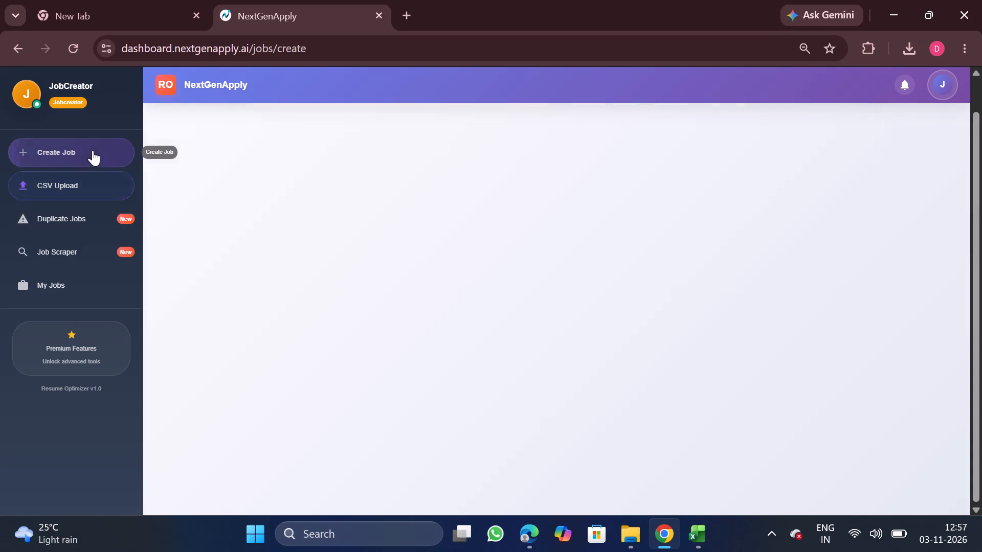
pyautogui.click(485, 133)
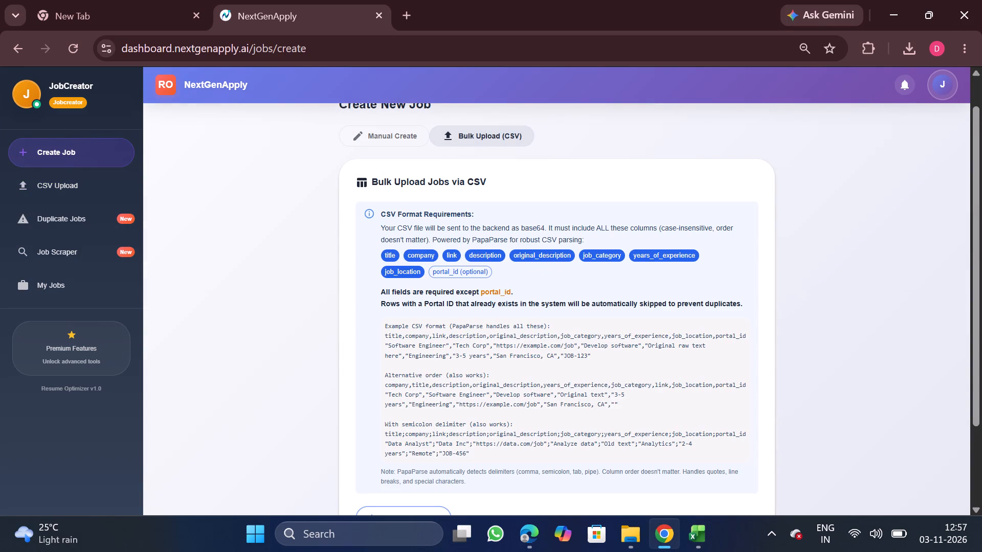
pyautogui.doubleClick(551, 252)
pyautogui.hotkey('ctrl', 'c')
pyautogui.click(700, 528)
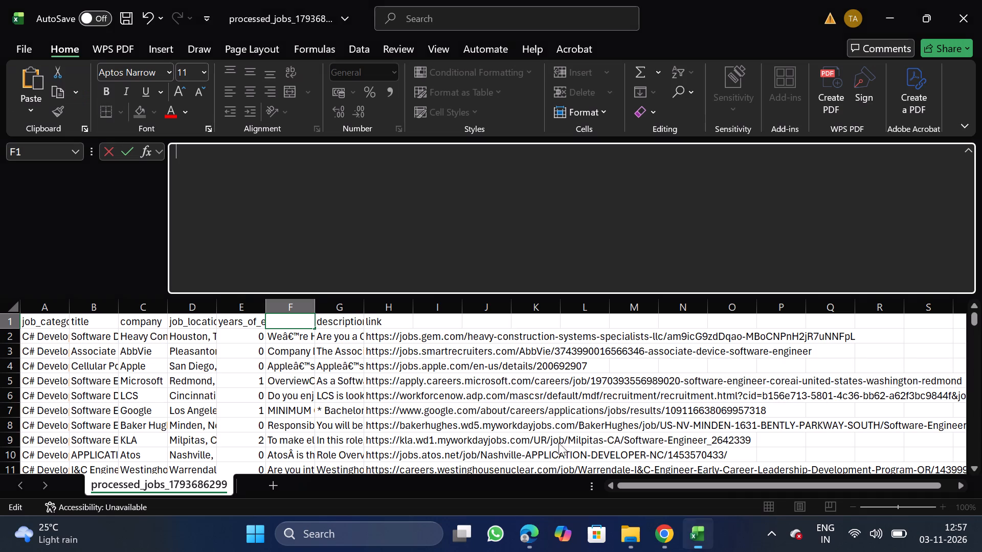
pyautogui.hotkey('ctrl', 'v')
# Add a filter to the title column (column B).
pyautogui.click(90, 310)
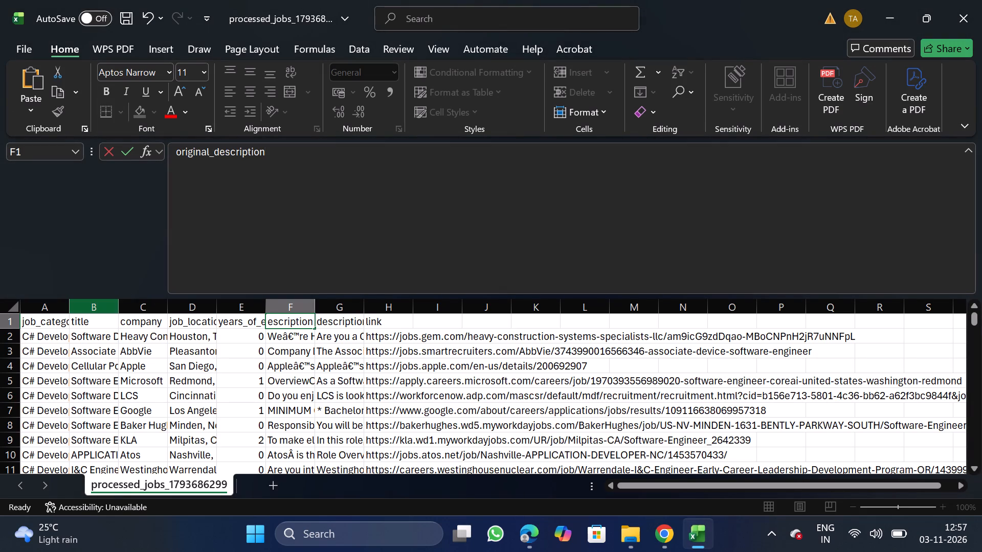
pyautogui.click(363, 57)
pyautogui.click(502, 89)
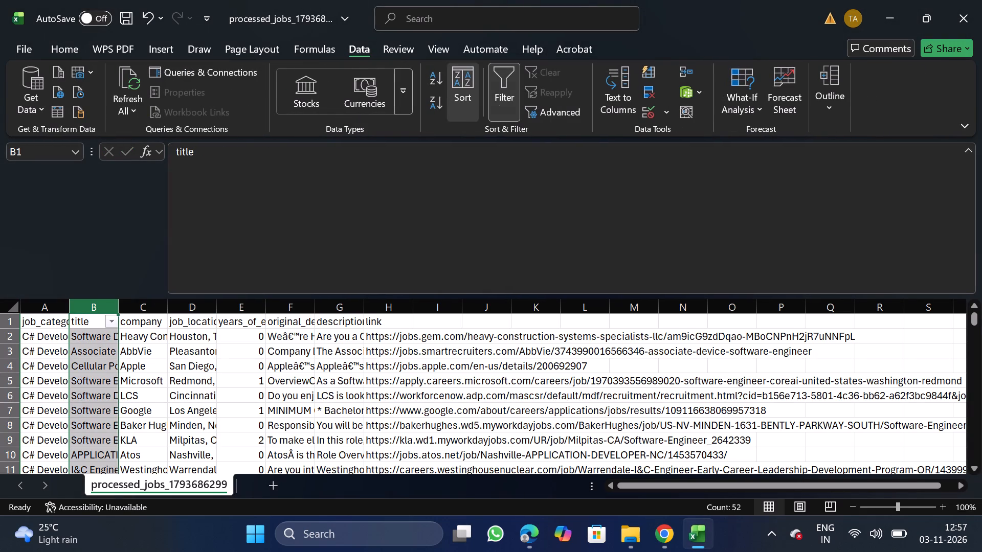
# In the title filter, deselect all values, then select Cellular Power Optimization Software Engineer, Wireless Technologies & Ecosystems and Software Developer Co-op/Intern.
pyautogui.click(112, 324)
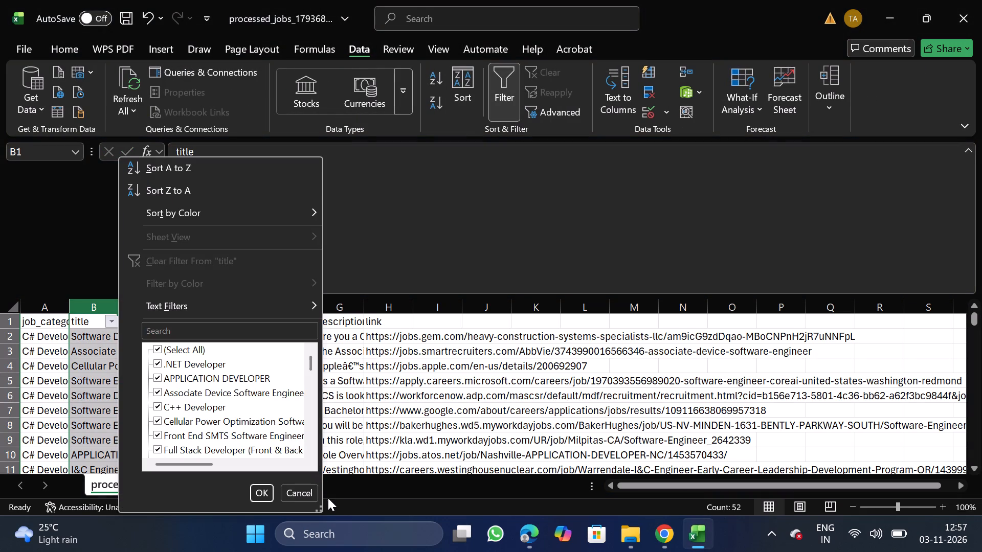
pyautogui.doubleClick(322, 511)
pyautogui.moveTo(322, 511); pyautogui.dragTo(637, 551)
pyautogui.click(183, 356)
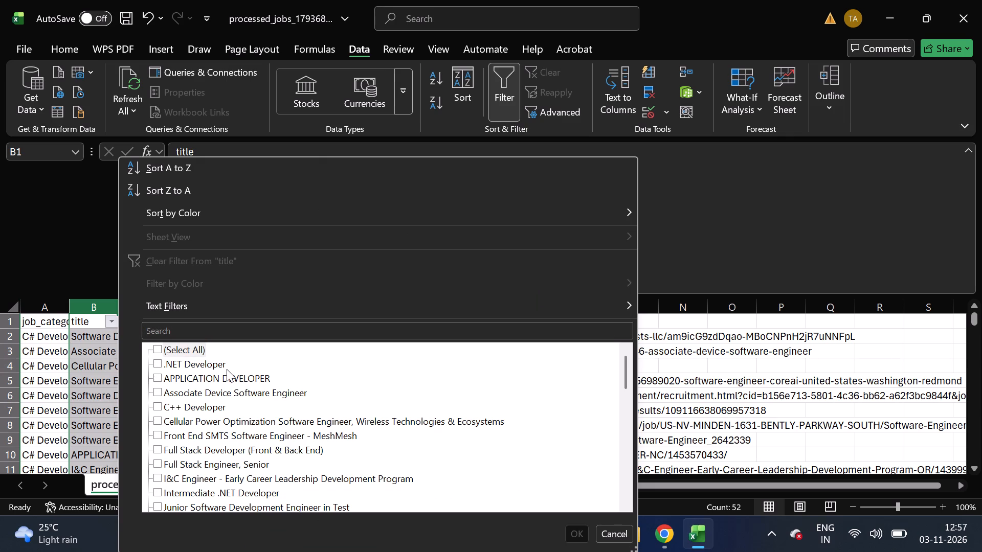
pyautogui.click(270, 420)
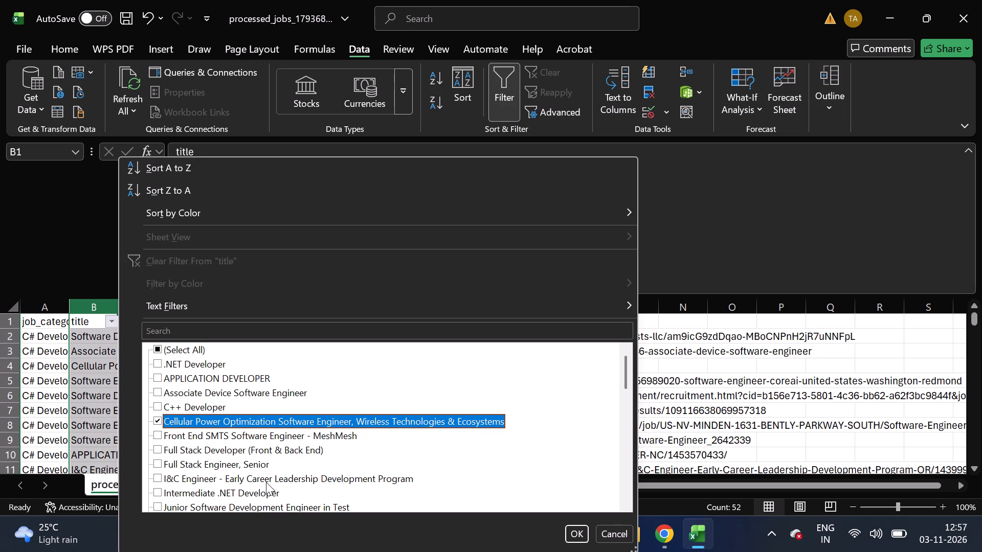
pyautogui.scroll(-2, 262, 500)
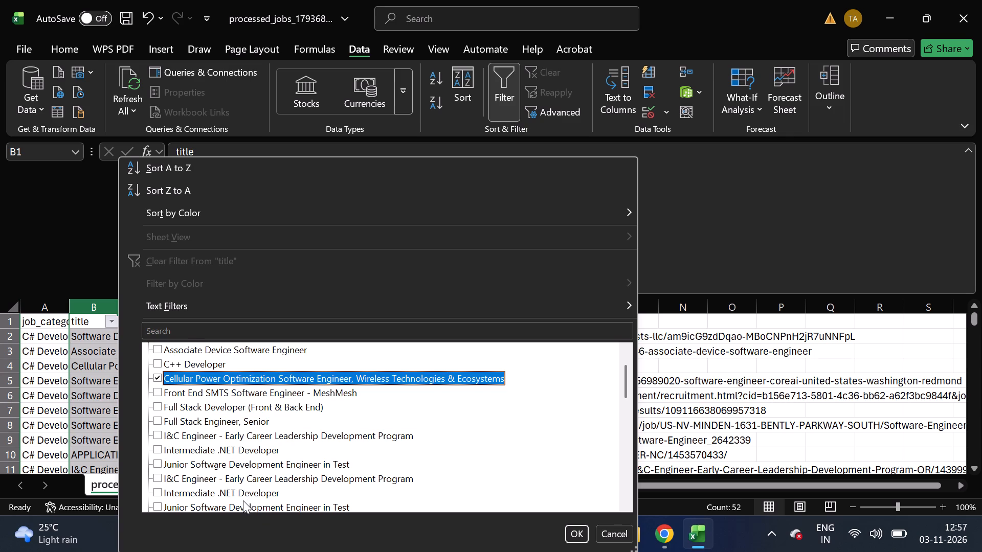
pyautogui.scroll(-1, 241, 500)
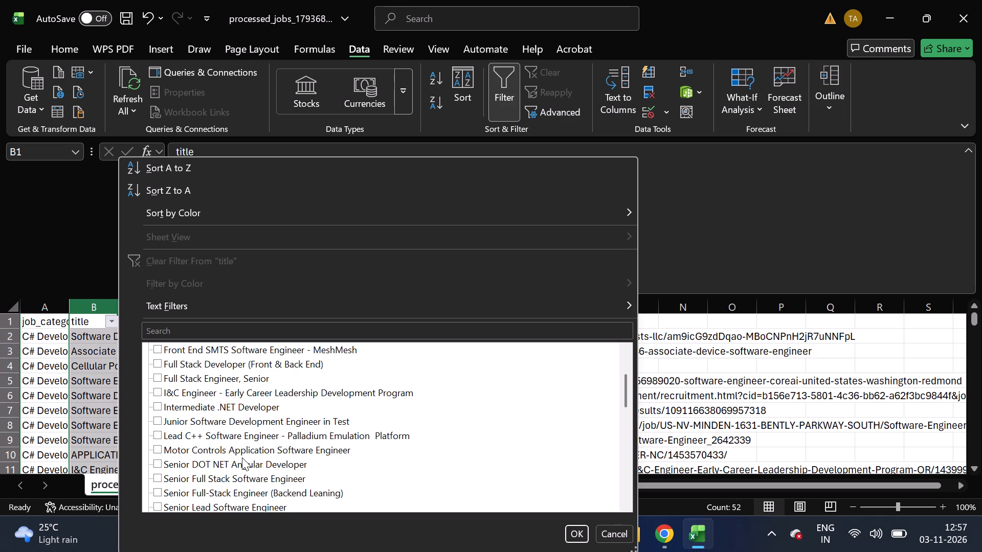
pyautogui.scroll(-1, 234, 501)
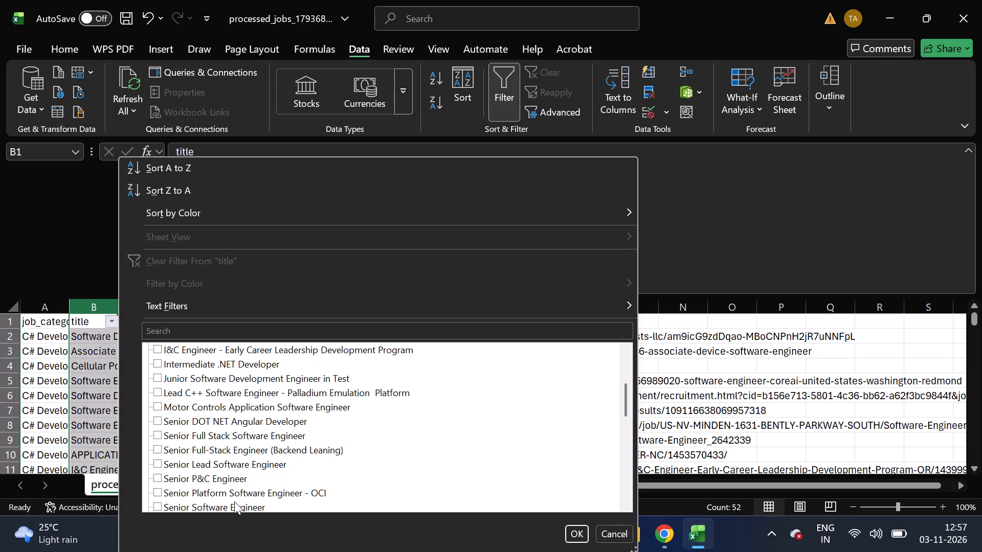
pyautogui.scroll(-1, 231, 501)
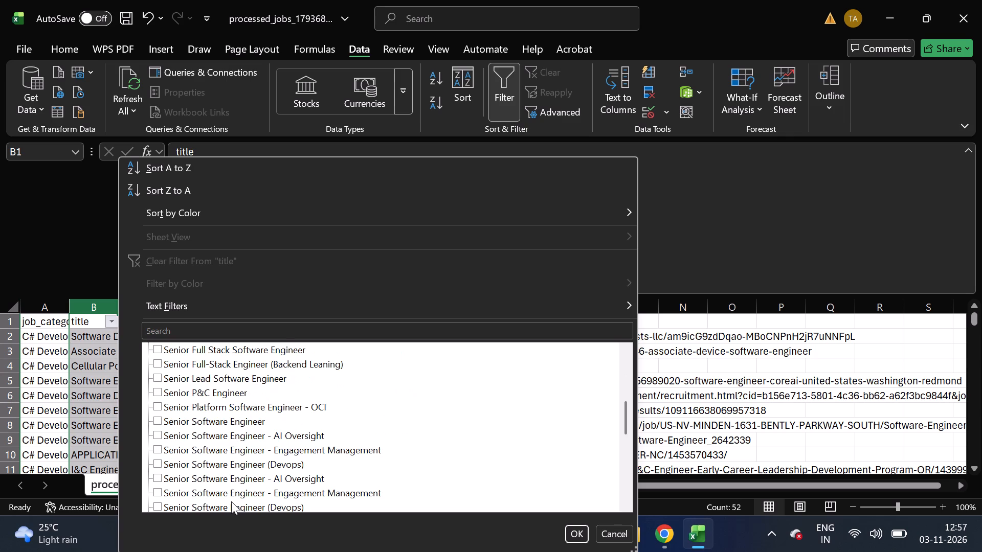
pyautogui.scroll(-2, 231, 501)
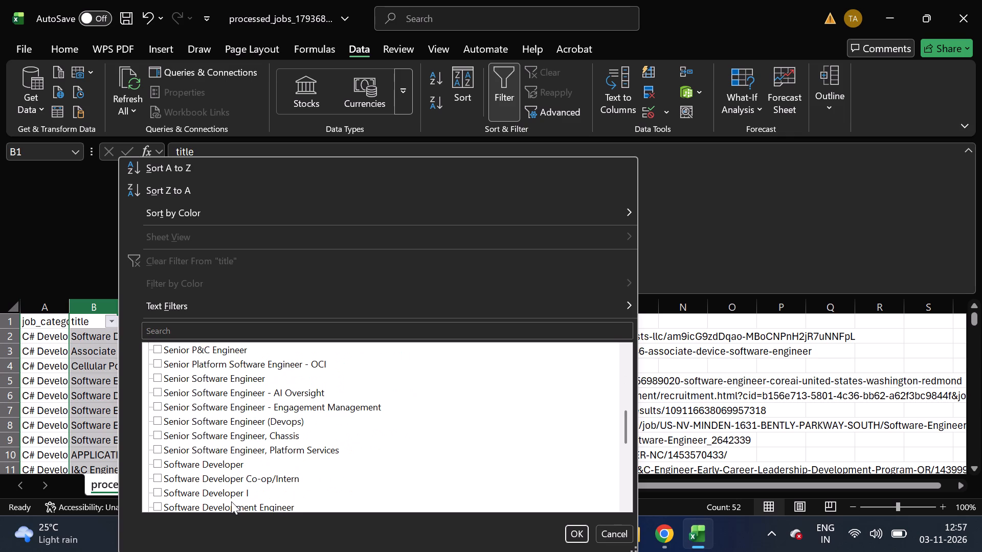
pyautogui.click(249, 481)
# Add Systems Software Engineer, Senior- School of Medicine, Radiology and Imaging Sciences and (Blanks) to the title filter selection and apply the filter.
pyautogui.scroll(-1, 249, 481)
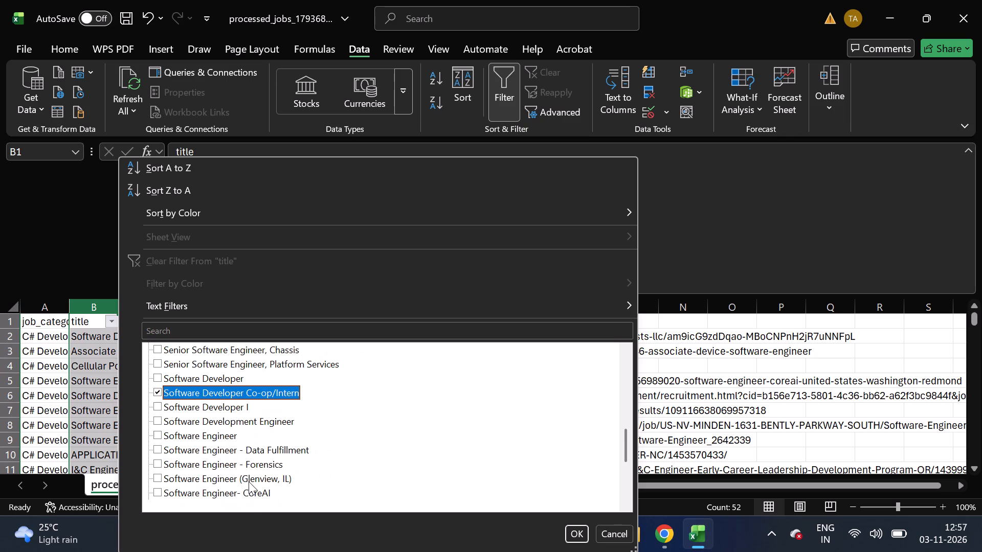
pyautogui.scroll(-2, 249, 481)
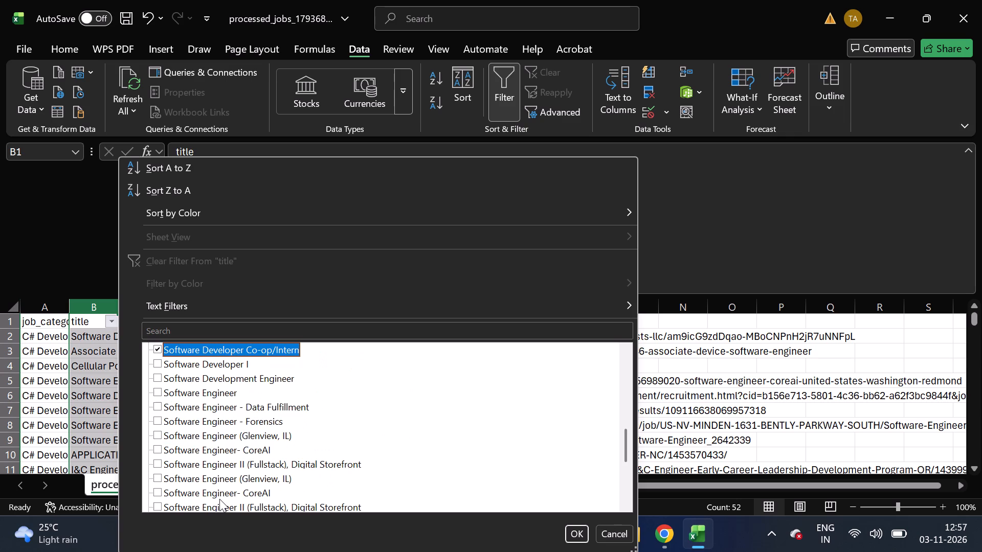
pyautogui.scroll(-2, 219, 499)
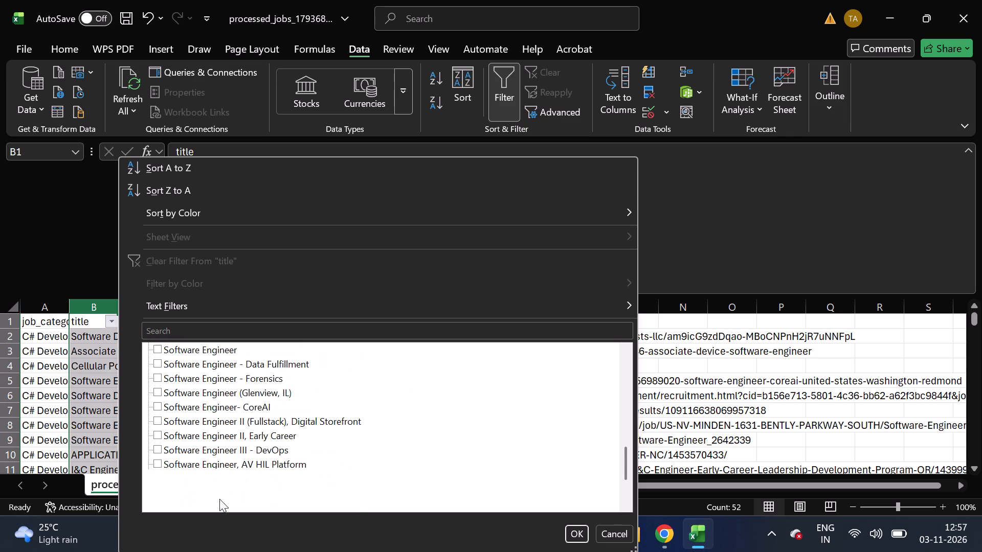
pyautogui.scroll(-1, 219, 499)
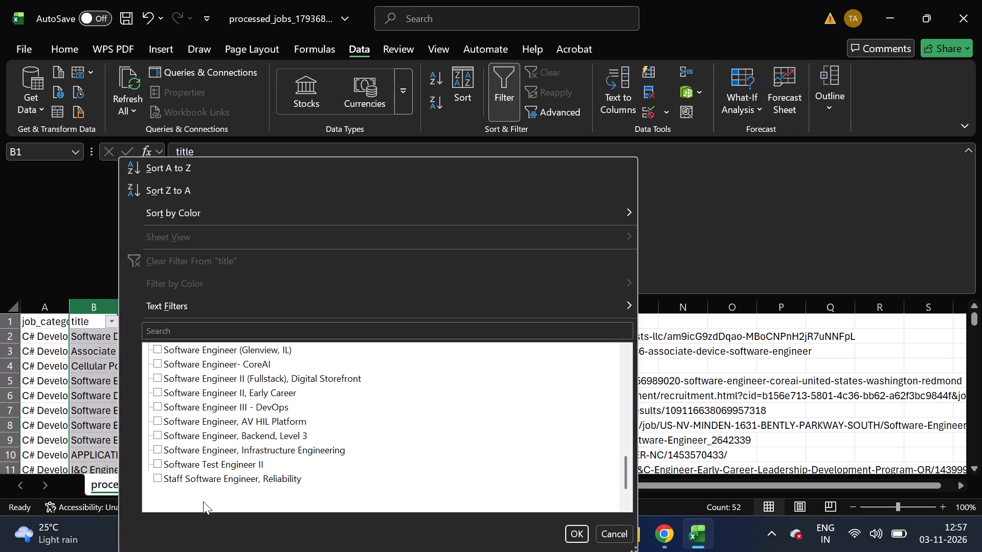
pyautogui.click(203, 501)
pyautogui.scroll(-1, 203, 501)
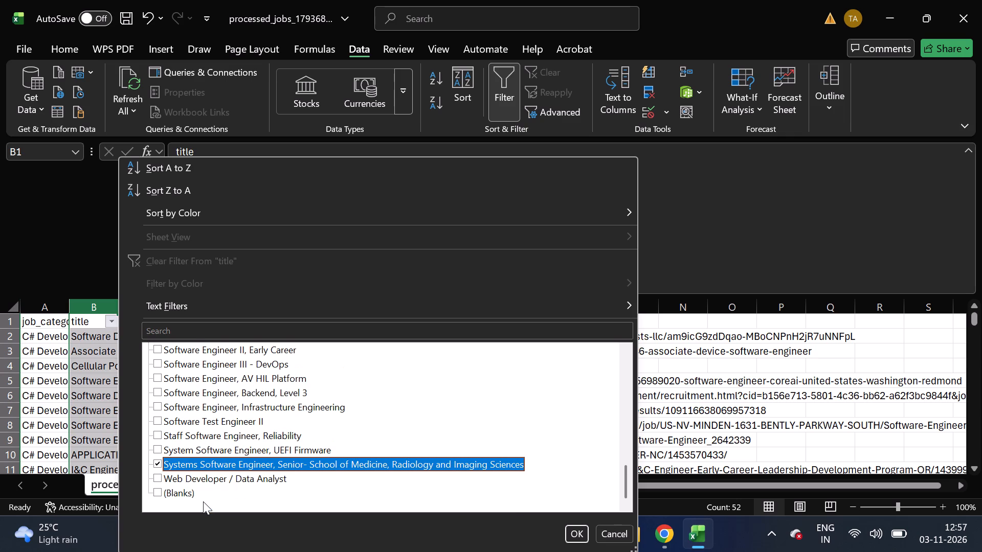
pyautogui.scroll(-1, 203, 501)
pyautogui.click(181, 492)
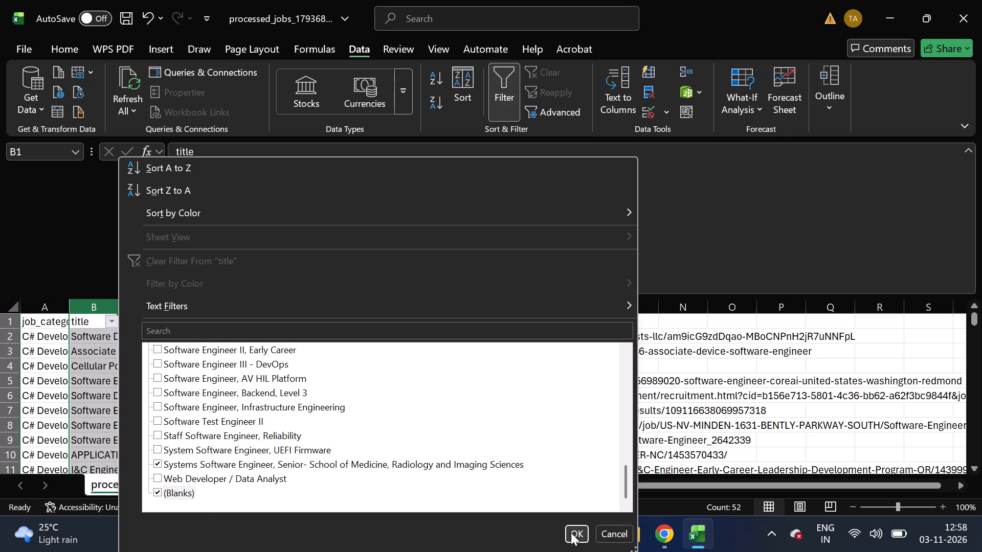
pyautogui.click(571, 533)
# Delete all the filtered rows from row 4 down and remove the title filter.
pyautogui.click(2, 339)
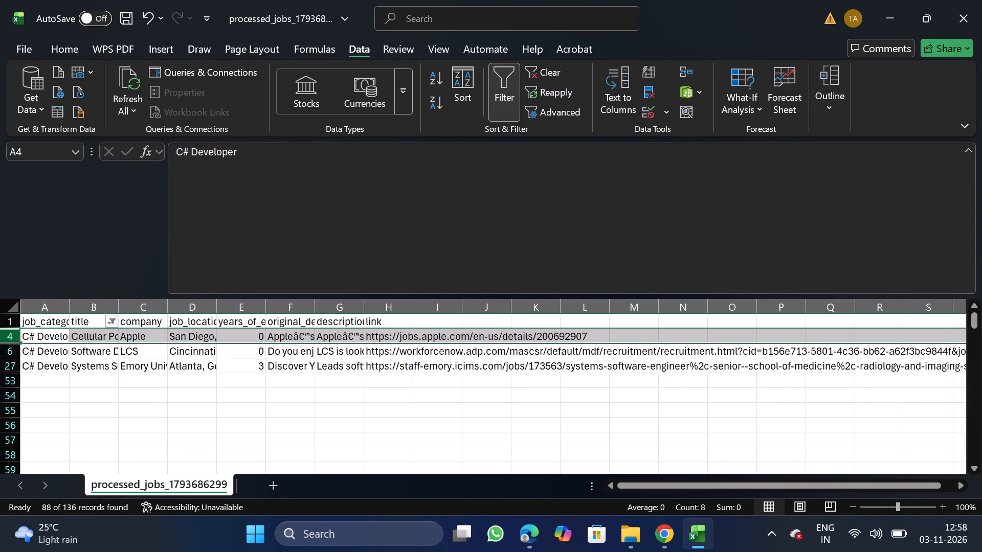
pyautogui.hotkey('ctrl', 'shift', 'Down')
pyautogui.rightClick(62, 351)
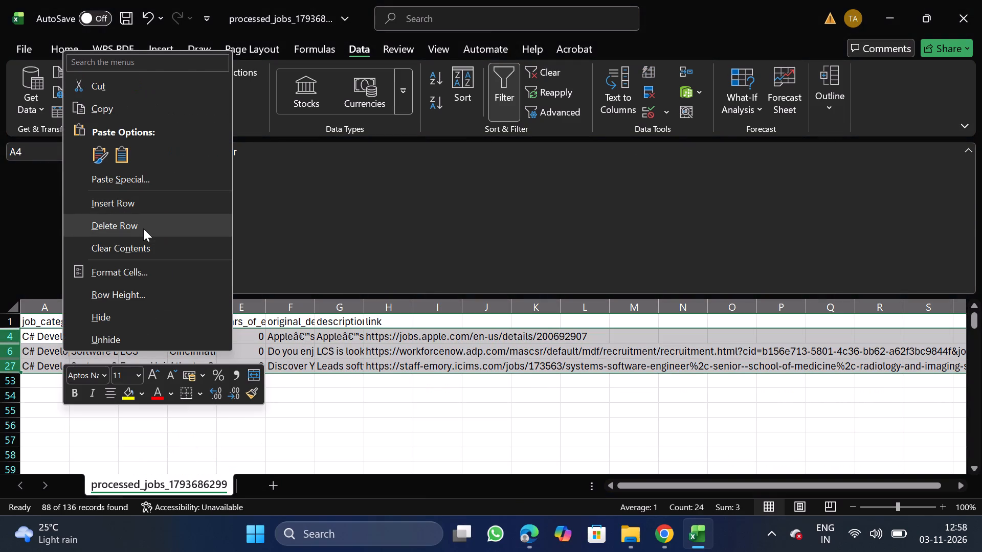
pyautogui.click(143, 228)
pyautogui.click(500, 91)
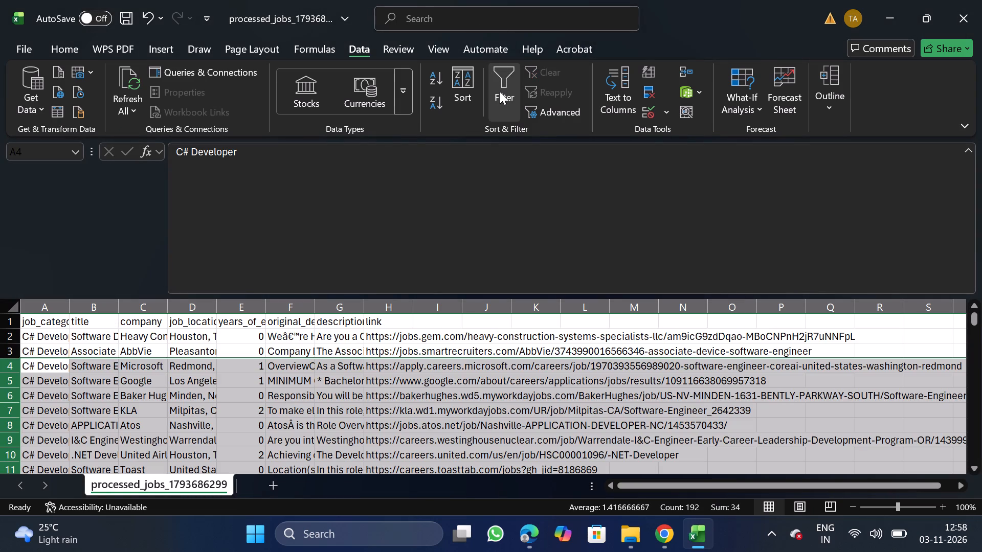
# Filter the title column to job titles containing "lead".
pyautogui.click(104, 324)
pyautogui.click(502, 89)
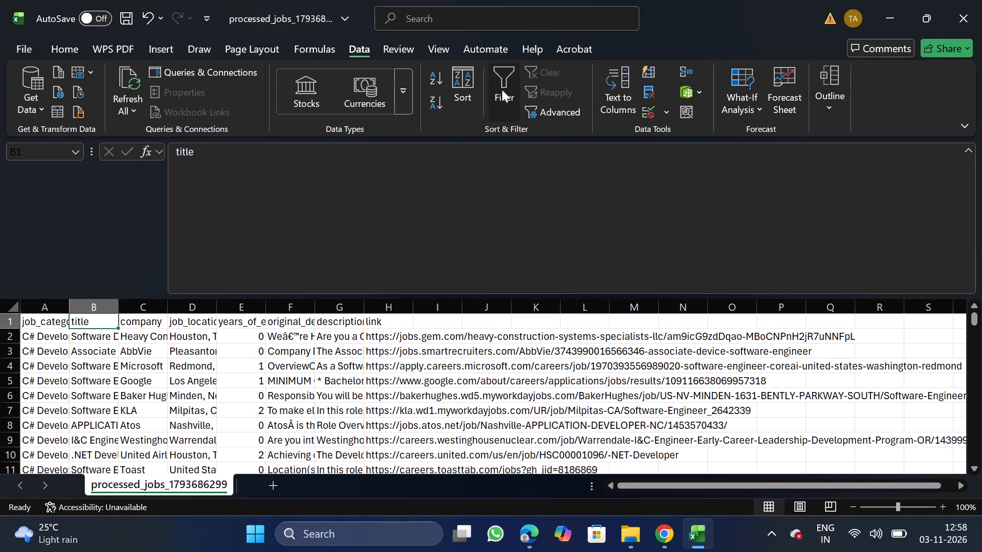
pyautogui.click(114, 317)
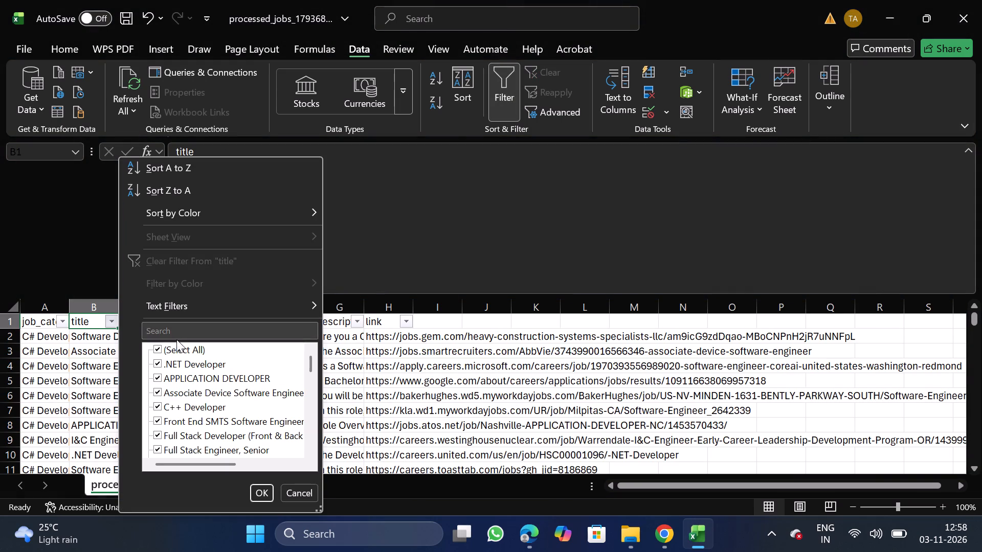
pyautogui.click(173, 336)
pyautogui.write('lead')
pyautogui.click(264, 493)
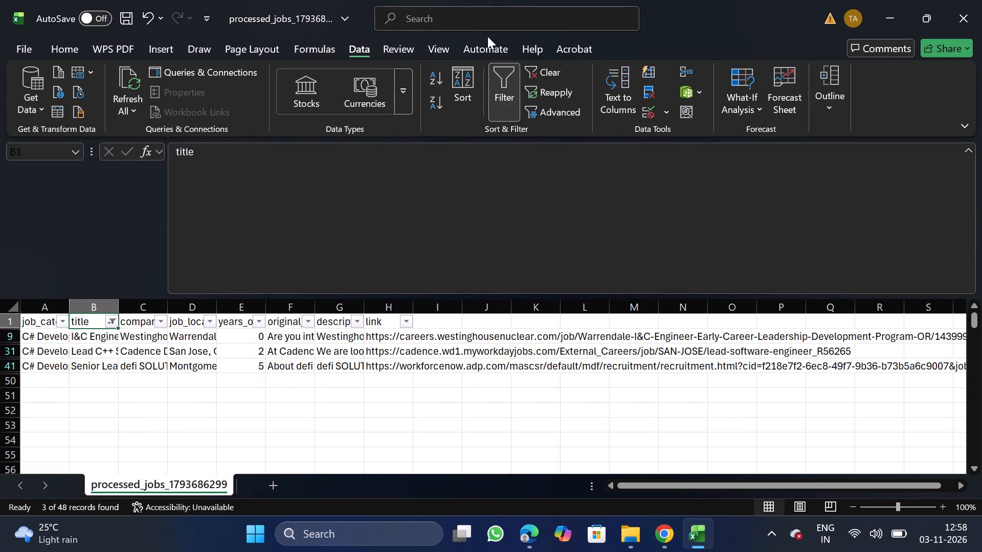
# Delete the first two filtered lead rows, Westinghouse and Cadence, and remove the filter.
pyautogui.click(11, 336)
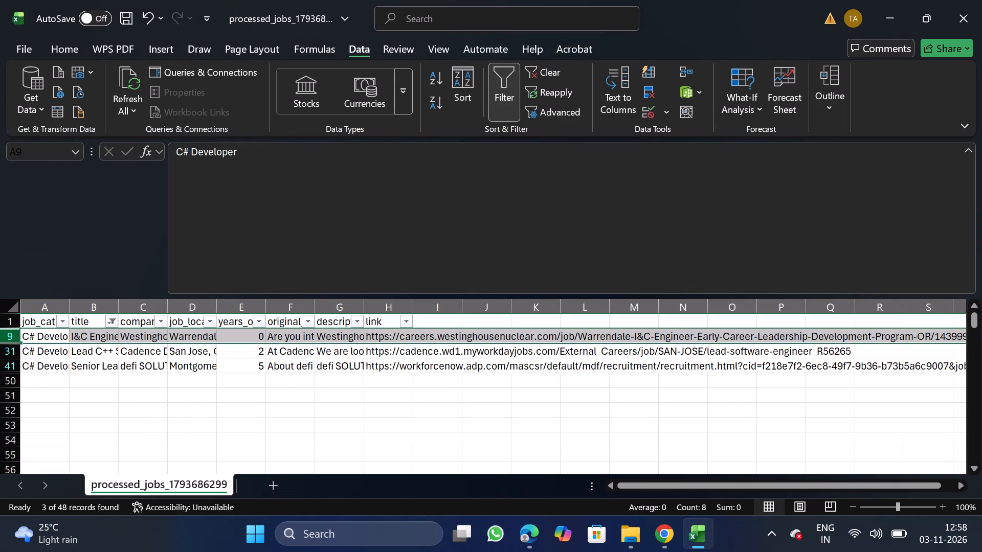
pyautogui.press('Down')
pyautogui.click(11, 336)
pyautogui.hotkey('shift', 'Down')
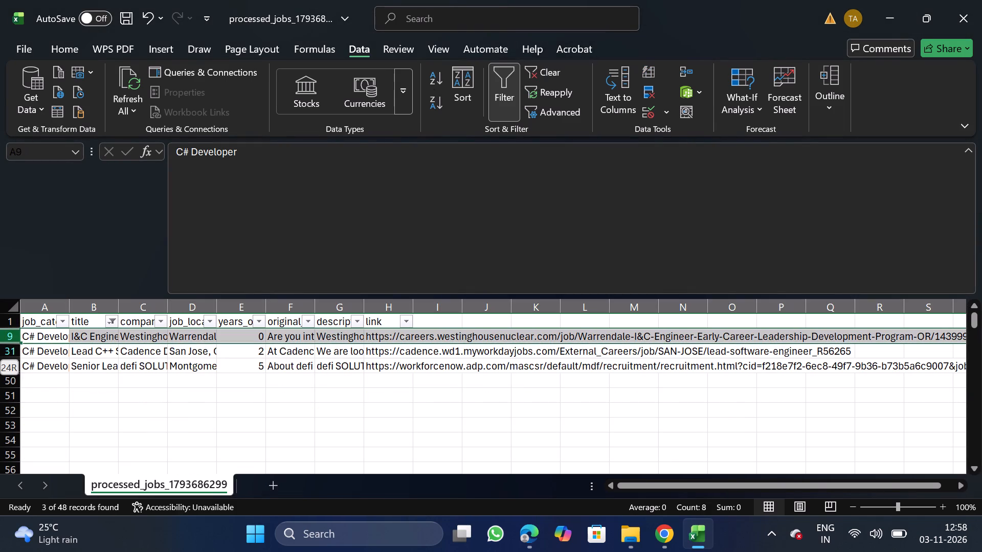
pyautogui.rightClick(46, 340)
pyautogui.click(110, 219)
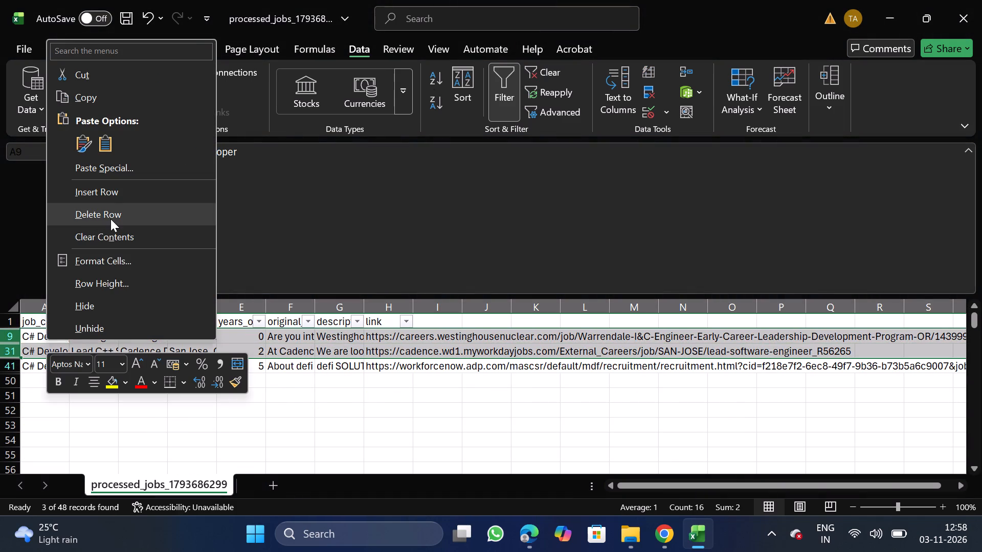
pyautogui.click(516, 104)
# Filter the title column by "staff" to check the matching jobs, and remove the filter.
pyautogui.click(105, 316)
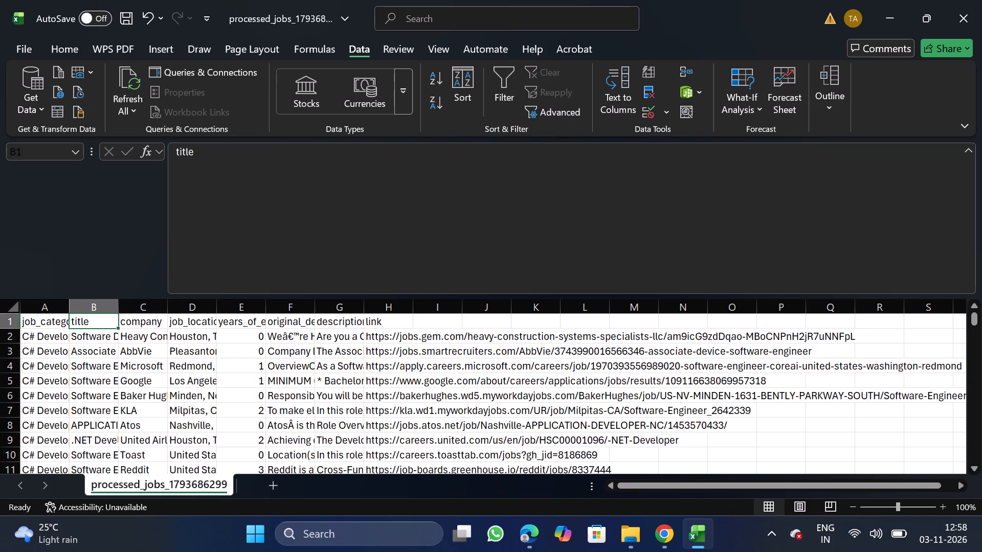
pyautogui.click(501, 98)
pyautogui.click(113, 322)
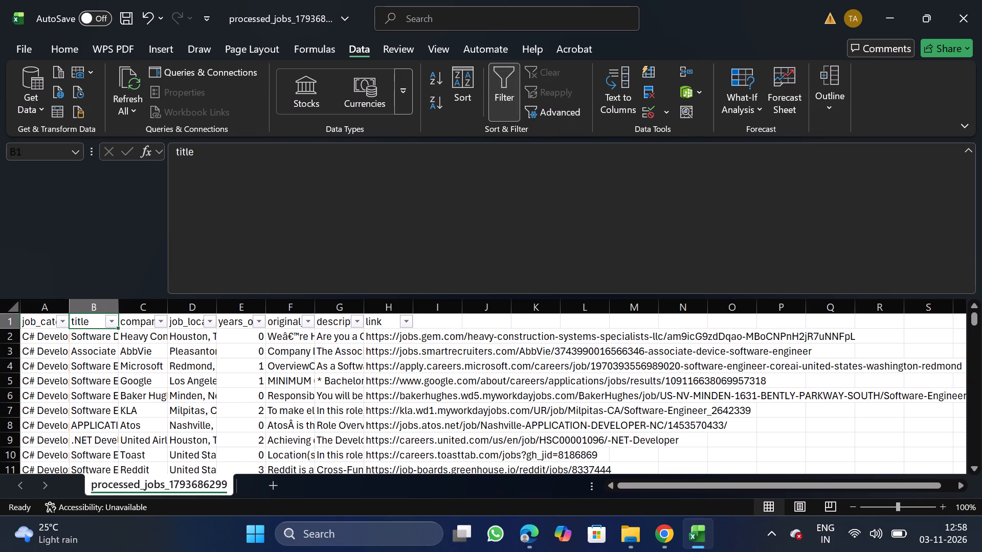
pyautogui.click(175, 325)
pyautogui.write('staff')
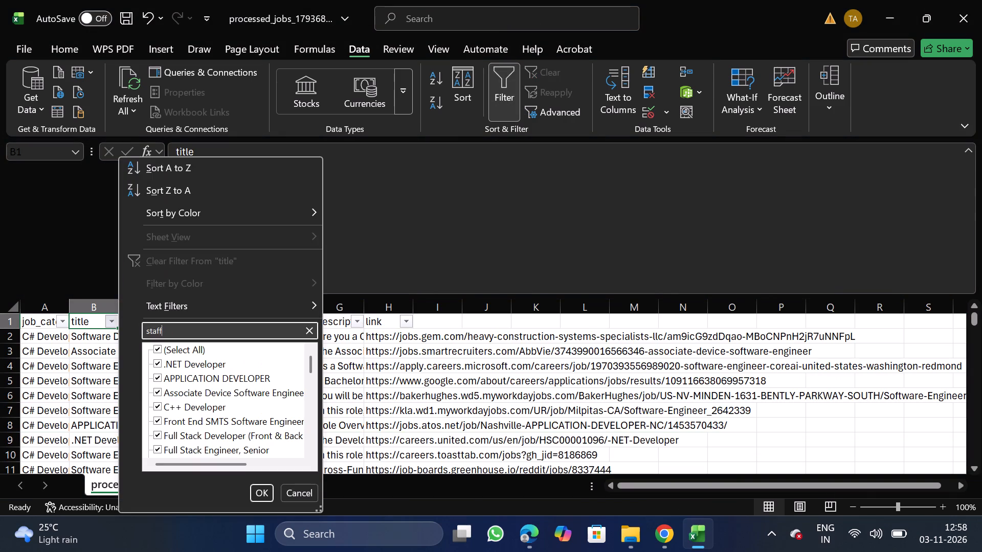
pyautogui.click(254, 490)
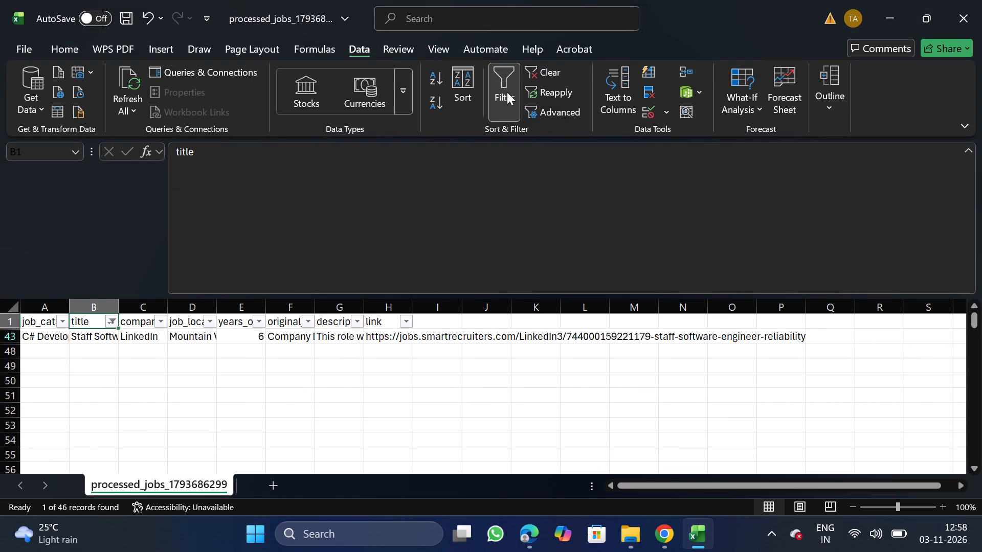
pyautogui.click(507, 92)
# Search the title column's filter for "principal", clear the search and turn the filter off.
pyautogui.click(498, 86)
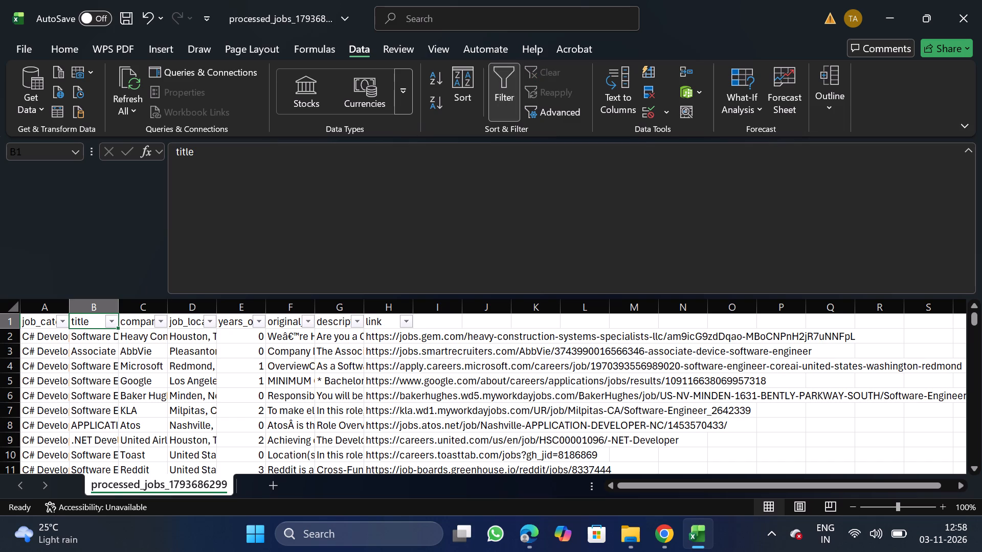
pyautogui.click(113, 324)
pyautogui.click(211, 328)
pyautogui.write('principal')
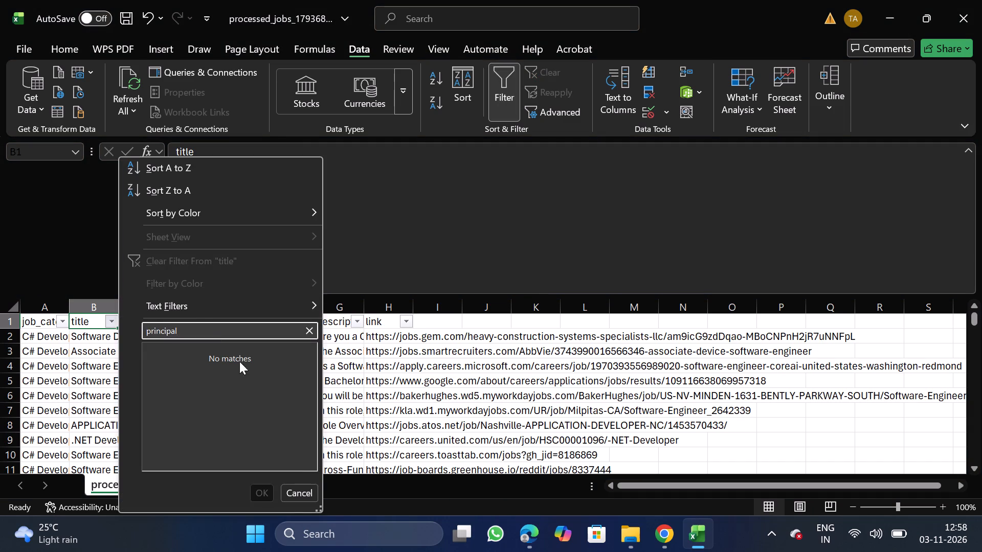
pyautogui.click(315, 328)
pyautogui.click(490, 101)
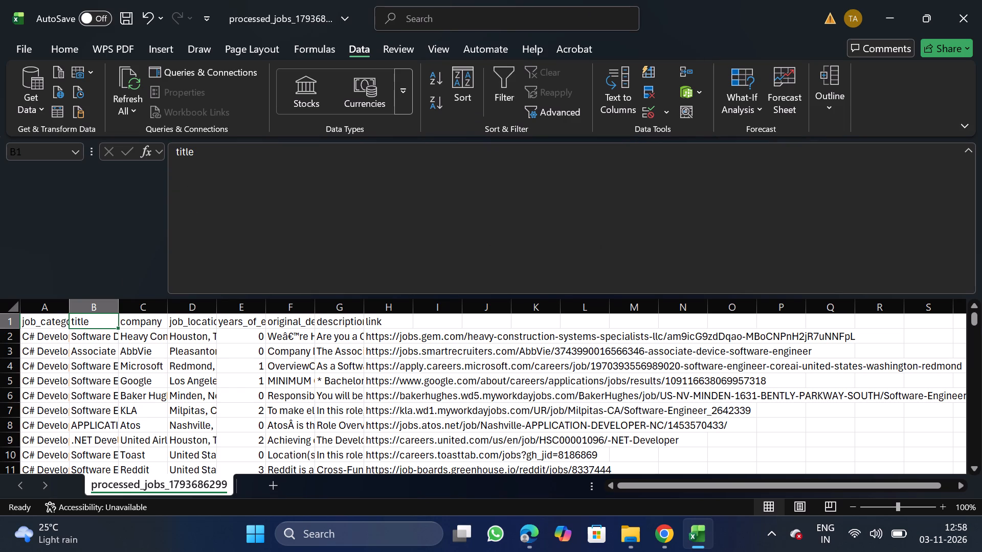
# Turn on filtering from the company header, search the company filter for "walmart" and clear the search.
pyautogui.click(142, 319)
pyautogui.click(503, 118)
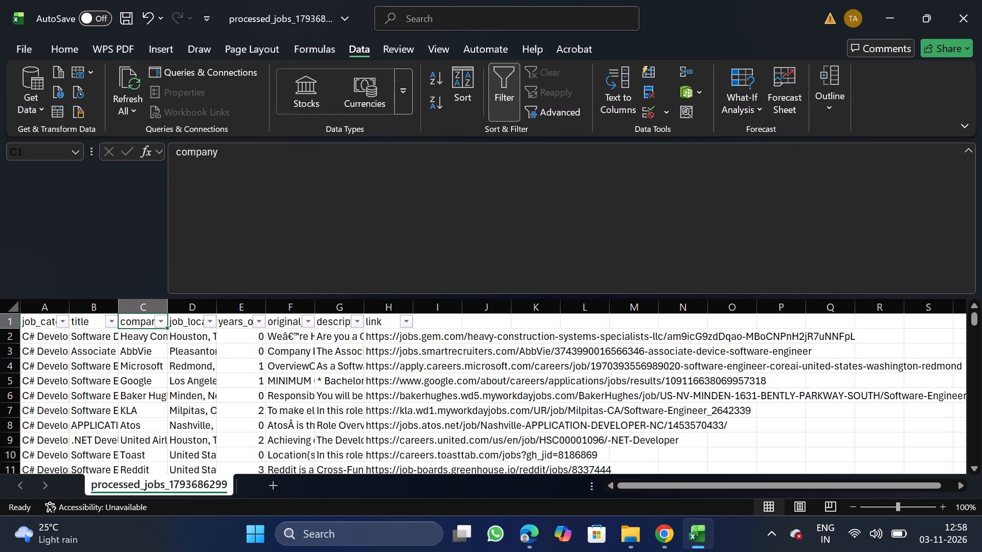
pyautogui.click(160, 322)
pyautogui.click(219, 338)
pyautogui.click(214, 333)
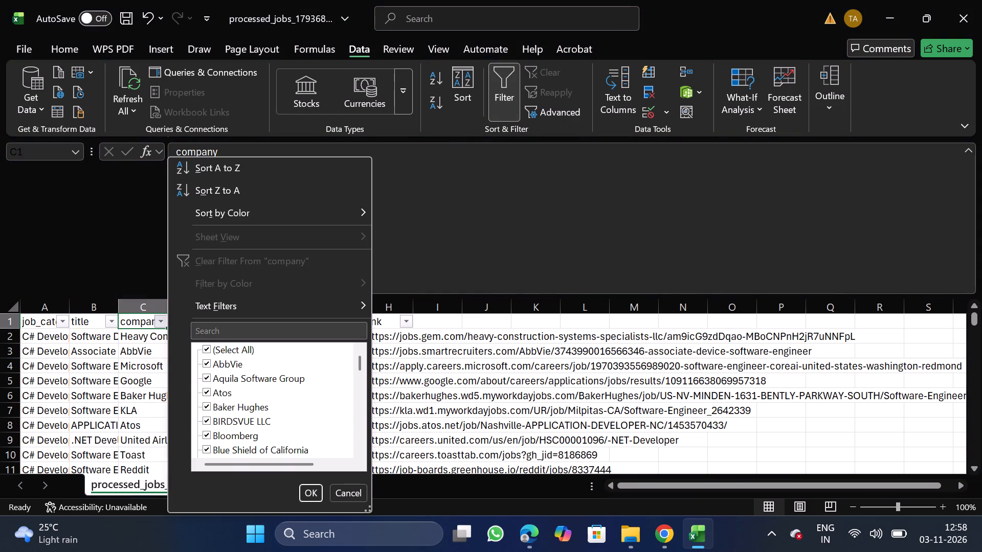
pyautogui.write('walmart')
pyautogui.press('BackSpace')
pyautogui.press('BackSpace')
pyautogui.press('BackSpace')
pyautogui.press('BackSpace')
pyautogui.press('BackSpace')
pyautogui.press('BackSpace')
pyautogui.press('BackSpace')
pyautogui.press('BackSpace')
pyautogui.press('BackSpace')
pyautogui.press('BackSpace')
pyautogui.press('BackSpace')
pyautogui.press('BackSpace')
pyautogui.press('BackSpace')
pyautogui.press('BackSpace')
pyautogui.press('BackSpace')
pyautogui.press('BackSpace')
pyautogui.press('BackSpace')
pyautogui.press('BackSpace')
pyautogui.press('BackSpace')
# Search the company filter for "dried" and clear the search.
pyautogui.write('dried')
pyautogui.press('BackSpace')
pyautogui.press('BackSpace')
pyautogui.press('BackSpace')
pyautogui.press('BackSpace')
pyautogui.press('BackSpace')
pyautogui.press('BackSpace')
pyautogui.press('BackSpace')
pyautogui.press('BackSpace')
pyautogui.press('BackSpace')
pyautogui.press('BackSpace')
pyautogui.press('BackSpace')
pyautogui.press('BackSpace')
pyautogui.press('BackSpace')
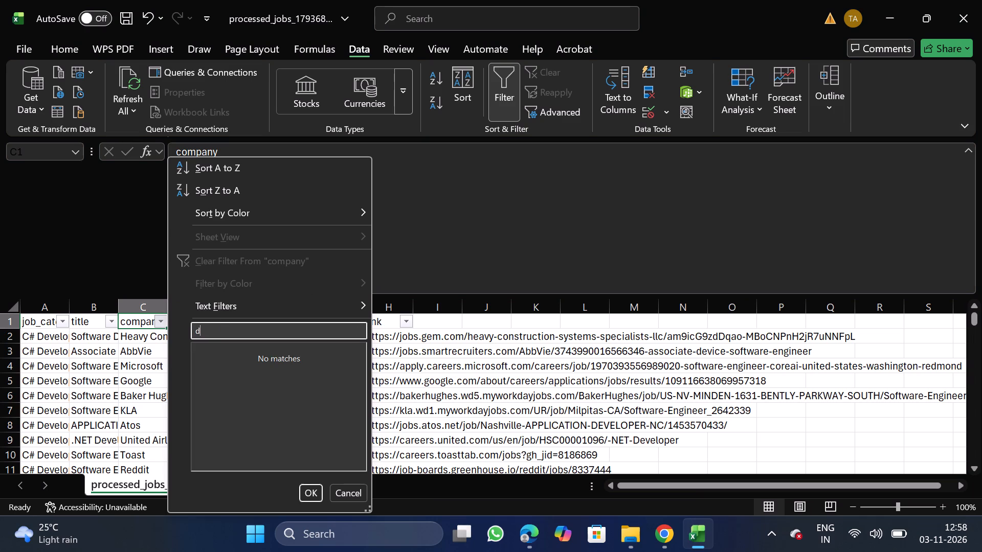
# Search the company filter for "capital" and clear the search.
pyautogui.write('capital')
pyautogui.press('BackSpace')
pyautogui.press('BackSpace')
pyautogui.press('BackSpace')
pyautogui.press('BackSpace')
pyautogui.press('BackSpace')
pyautogui.press('BackSpace')
pyautogui.press('BackSpace')
pyautogui.press('BackSpace')
pyautogui.press('BackSpace')
pyautogui.press('BackSpace')
pyautogui.press('BackSpace')
pyautogui.press('BackSpace')
pyautogui.press('BackSpace')
pyautogui.press('BackSpace')
pyautogui.press('BackSpace')
pyautogui.press('BackSpace')
# Search the company filter for "under" and clear the search.
pyautogui.write('under')
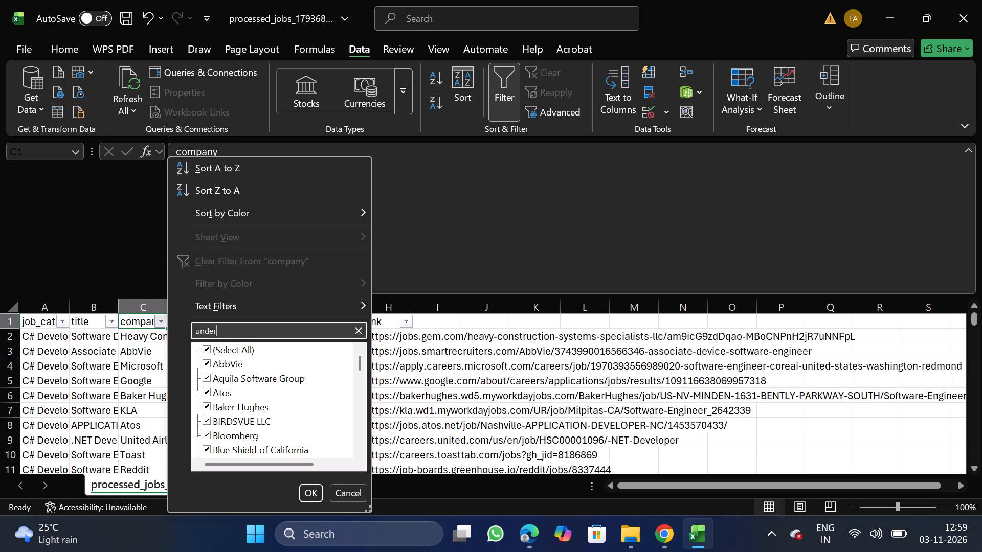
pyautogui.press('BackSpace')
pyautogui.press('BackSpace')
pyautogui.press('BackSpace')
pyautogui.press('BackSpace')
pyautogui.press('BackSpace')
pyautogui.press('BackSpace')
pyautogui.press('BackSpace')
pyautogui.press('BackSpace')
pyautogui.press('BackSpace')
pyautogui.press('BackSpace')
pyautogui.press('BackSpace')
pyautogui.press('BackSpace')
pyautogui.press('BackSpace')
pyautogui.press('BackSpace')
# Search the company filter for "hunt" and clear the search.
pyautogui.write('hunt')
pyautogui.press('BackSpace')
pyautogui.press('BackSpace')
pyautogui.press('BackSpace')
pyautogui.press('BackSpace')
pyautogui.press('BackSpace')
pyautogui.press('BackSpace')
pyautogui.press('BackSpace')
pyautogui.press('BackSpace')
pyautogui.press('BackSpace')
pyautogui.press('BackSpace')
pyautogui.press('BackSpace')
pyautogui.press('BackSpace')
pyautogui.press('BackSpace')
pyautogui.press('BackSpace')
pyautogui.press('BackSpace')
# Search the company filter for "skim" and clear the search.
pyautogui.write('skim')
pyautogui.press('BackSpace')
pyautogui.press('BackSpace')
pyautogui.press('BackSpace')
pyautogui.press('BackSpace')
pyautogui.press('BackSpace')
pyautogui.press('BackSpace')
pyautogui.press('BackSpace')
pyautogui.press('BackSpace')
pyautogui.press('BackSpace')
pyautogui.press('BackSpace')
pyautogui.press('BackSpace')
pyautogui.press('BackSpace')
pyautogui.press('BackSpace')
pyautogui.press('BackSpace')
pyautogui.press('BackSpace')
pyautogui.press('BackSpace')
# Search the company filter for "apex" and clear the search.
pyautogui.write('apex')
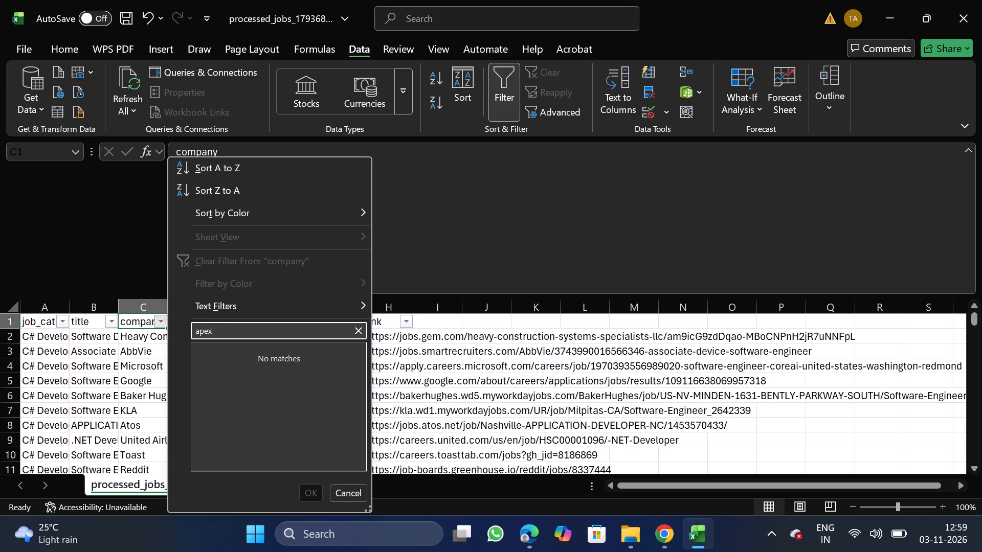
pyautogui.press('BackSpace')
pyautogui.press('BackSpace')
pyautogui.press('BackSpace')
pyautogui.press('BackSpace')
pyautogui.press('BackSpace')
pyautogui.press('BackSpace')
pyautogui.press('BackSpace')
pyautogui.press('BackSpace')
pyautogui.press('BackSpace')
pyautogui.press('BackSpace')
pyautogui.press('BackSpace')
pyautogui.press('BackSpace')
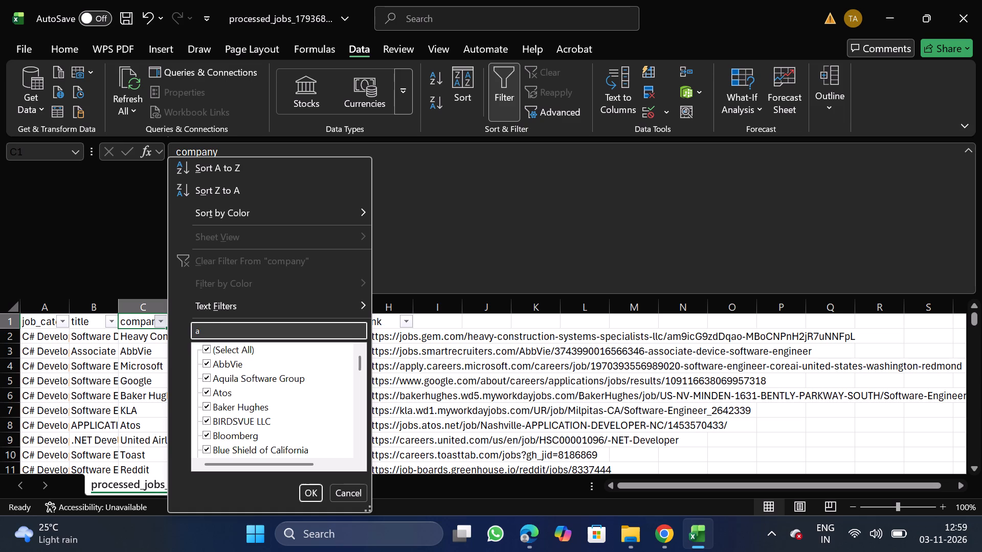
# Search the company filter for "in alndem" and close the filter without applying it.
pyautogui.write('in alndem')
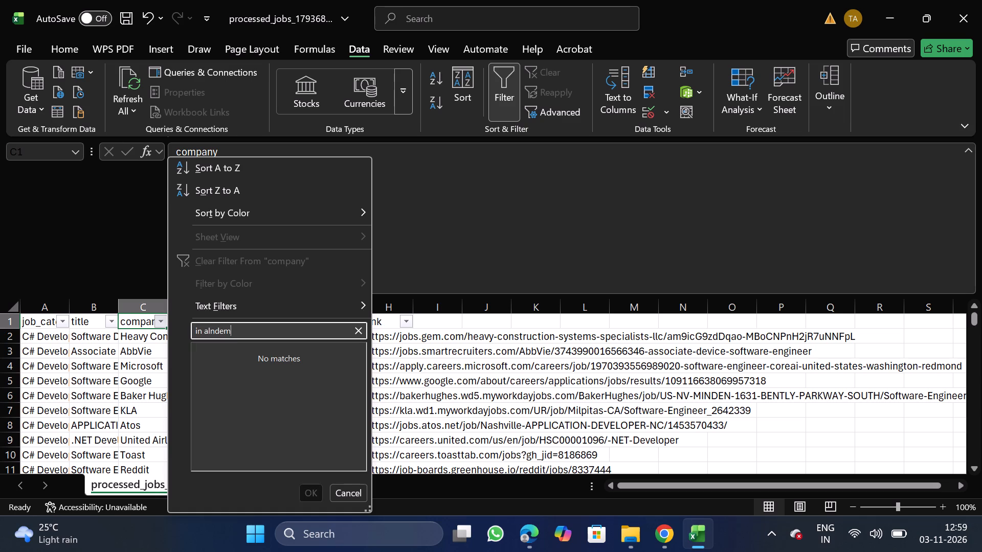
pyautogui.click(350, 488)
# Turn off the filters on the header row.
pyautogui.click(509, 87)
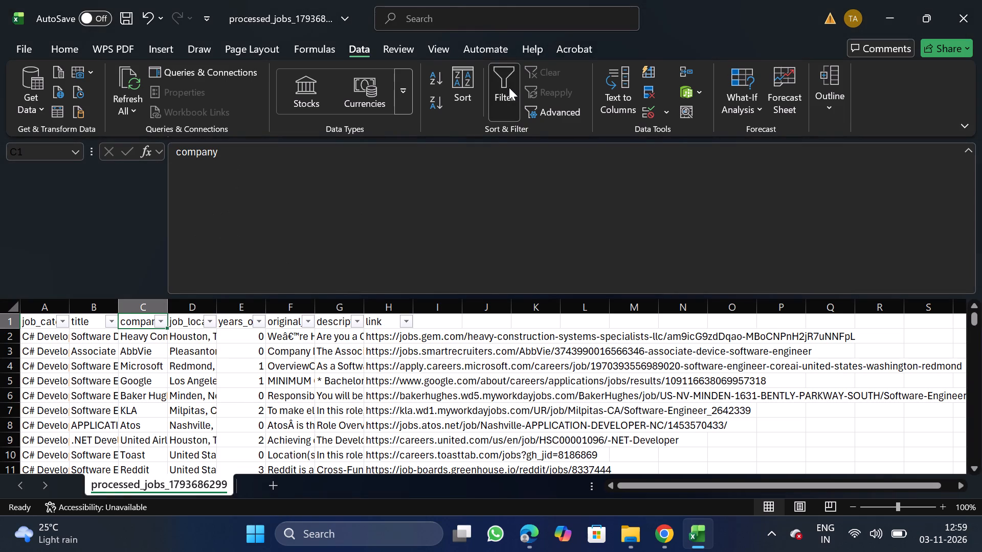
# Save a comma-delimited CSV copy named C# D_11_03 in the Daily Scraping jobs folder under Documents.
pyautogui.click(27, 51)
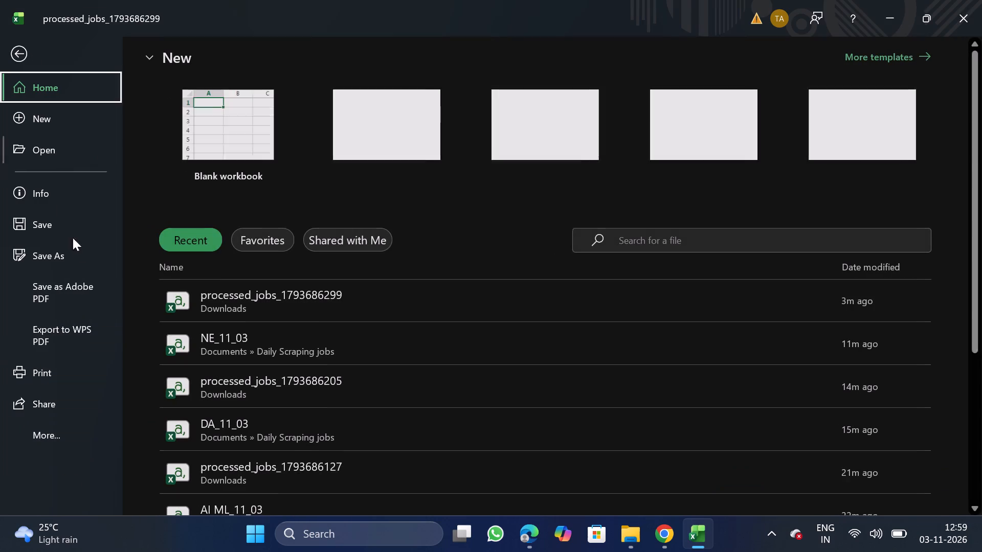
pyautogui.doubleClick(61, 260)
pyautogui.moveTo(61, 260); pyautogui.dragTo(240, 428)
pyautogui.tripleClick(240, 428)
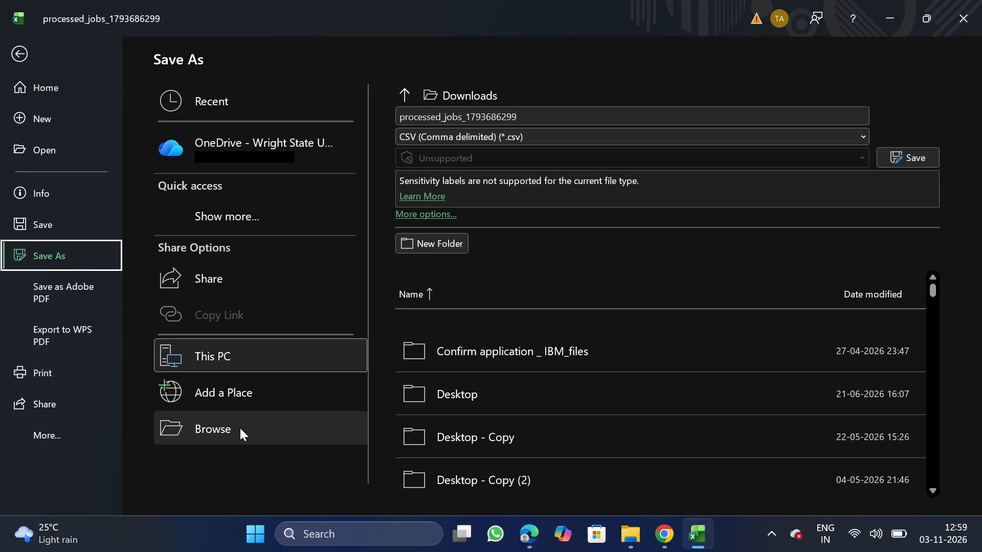
pyautogui.tripleClick(240, 428)
pyautogui.doubleClick(240, 428)
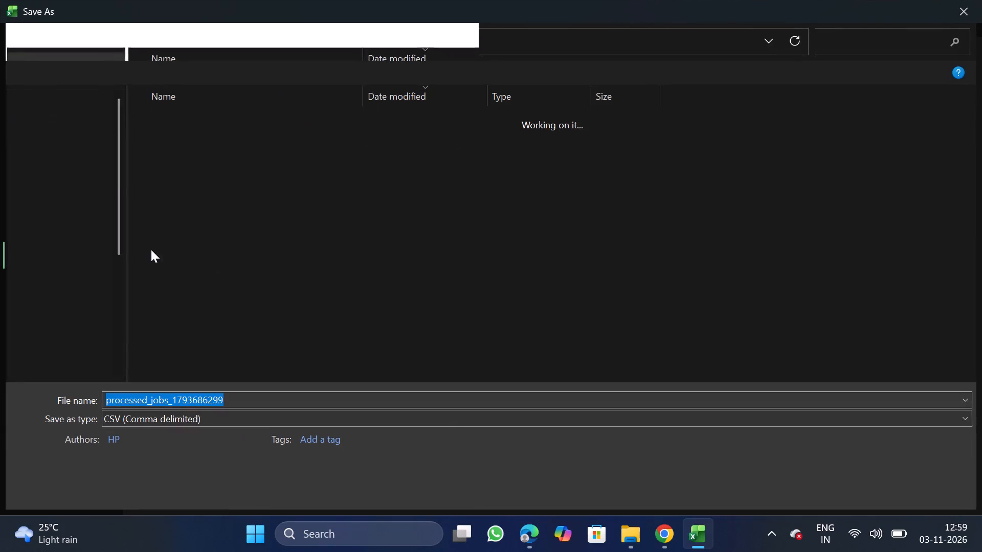
pyautogui.doubleClick(77, 168)
pyautogui.doubleClick(219, 171)
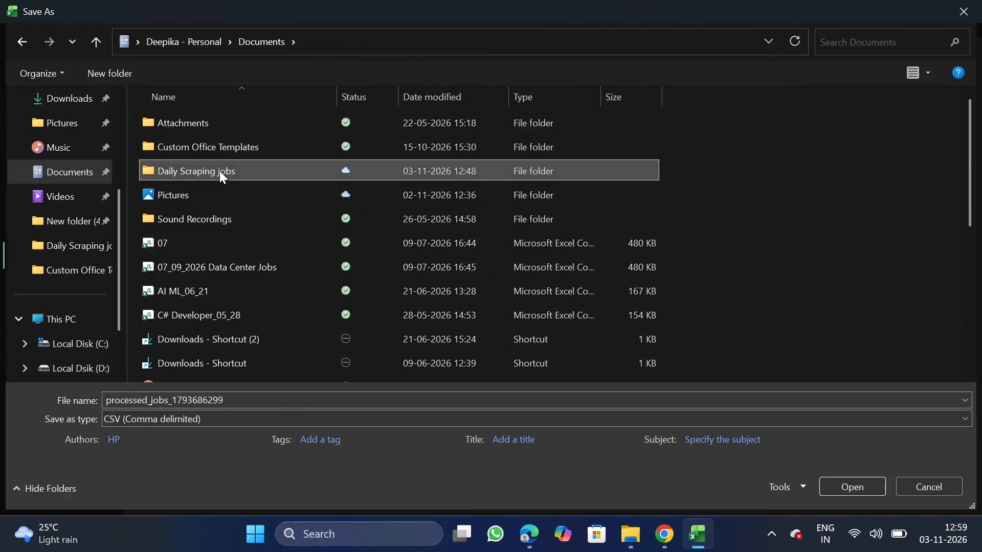
pyautogui.click(292, 404)
pyautogui.press('BackSpace')
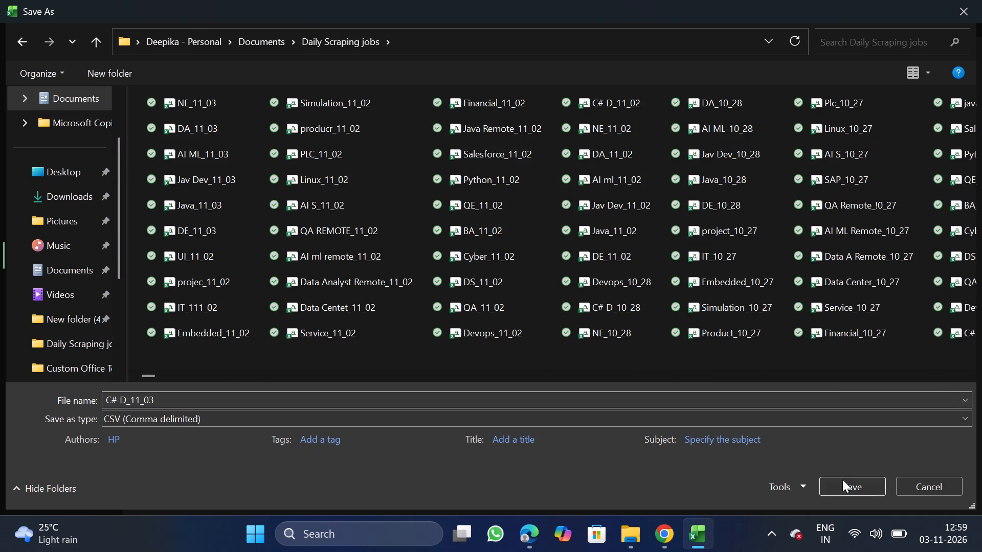
pyautogui.click(854, 484)
# Switch to NextGenApply in Chrome, choose C# D_11_03.csv for bulk upload, check its data preview and upload it.
pyautogui.click(658, 541)
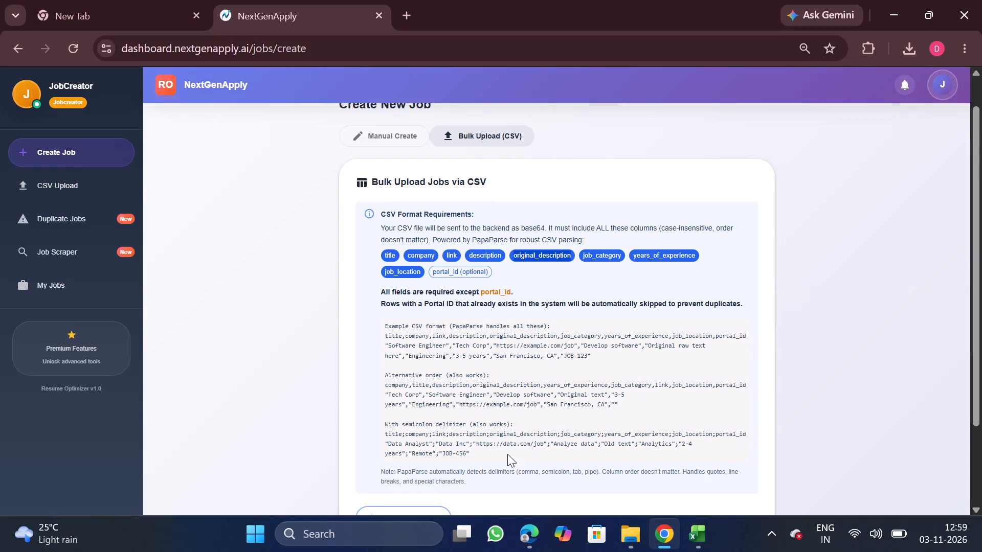
pyautogui.scroll(-1, 507, 454)
pyautogui.click(416, 409)
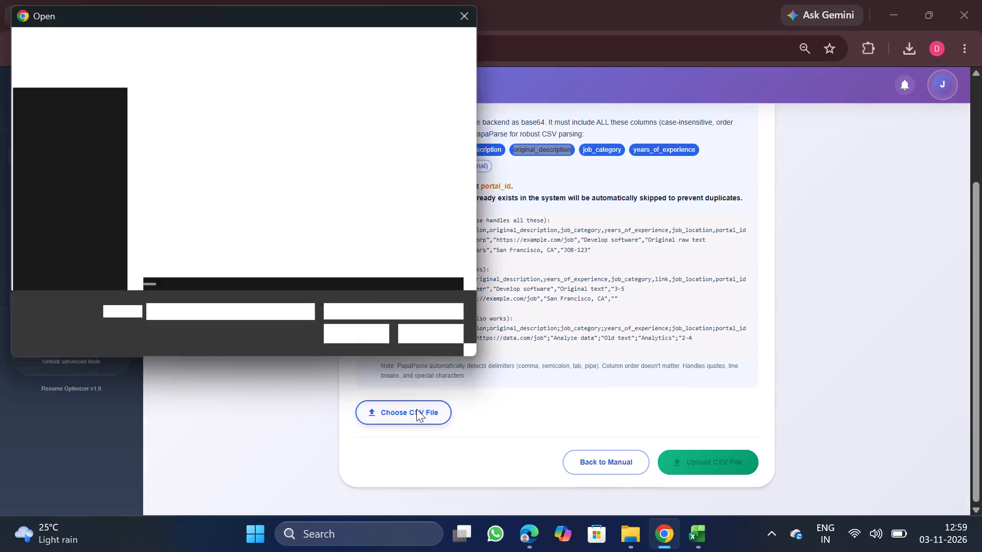
pyautogui.doubleClick(230, 109)
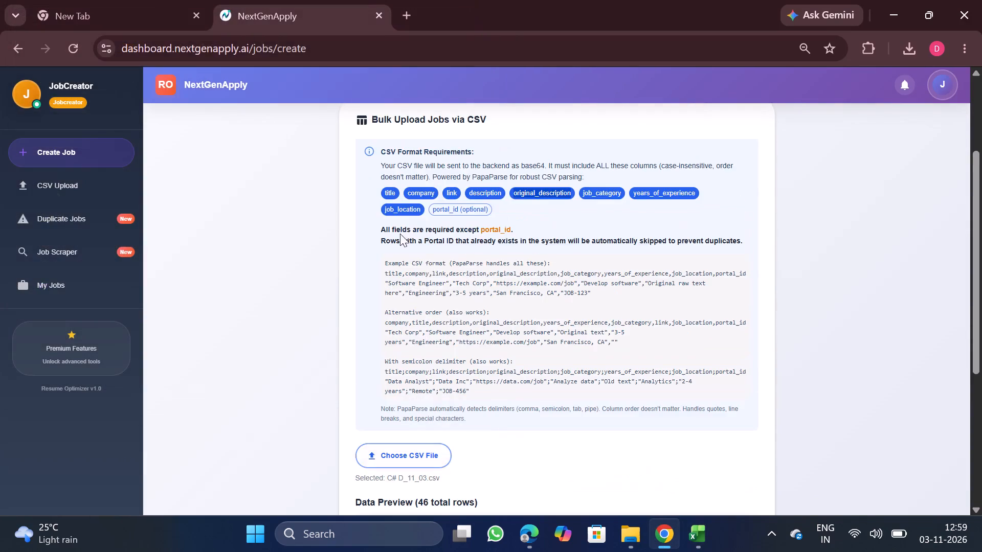
pyautogui.scroll(-2, 459, 304)
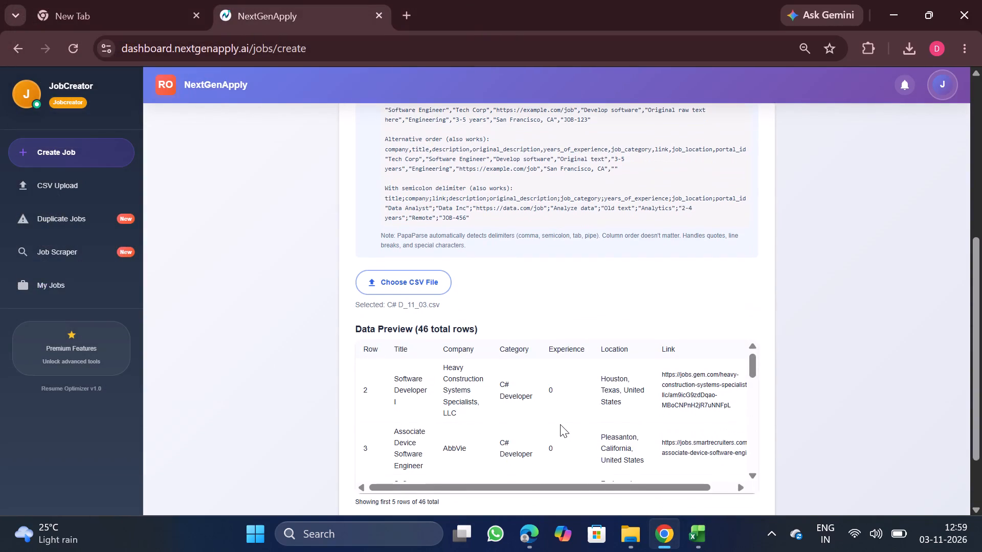
pyautogui.scroll(-3, 560, 424)
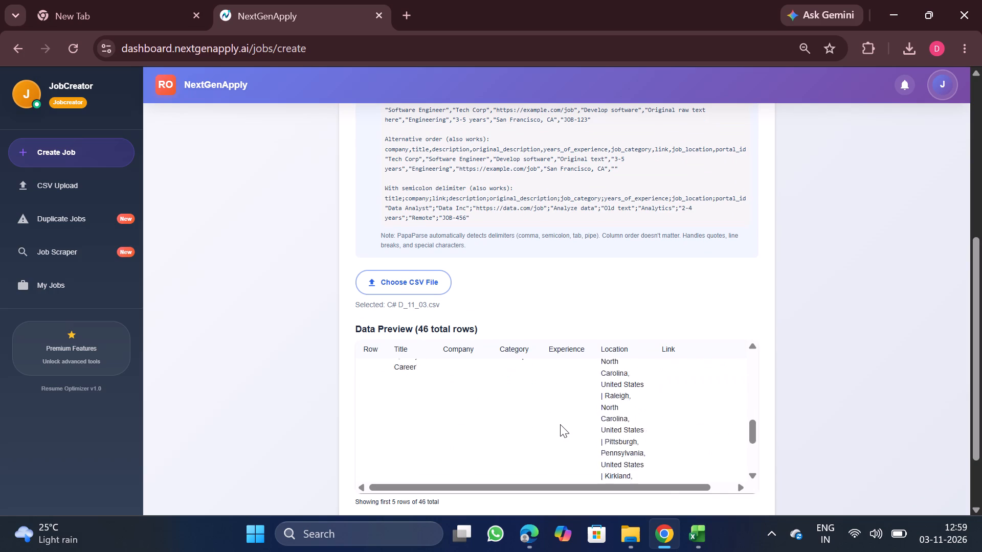
pyautogui.scroll(-2, 560, 424)
pyautogui.scroll(-1, 689, 469)
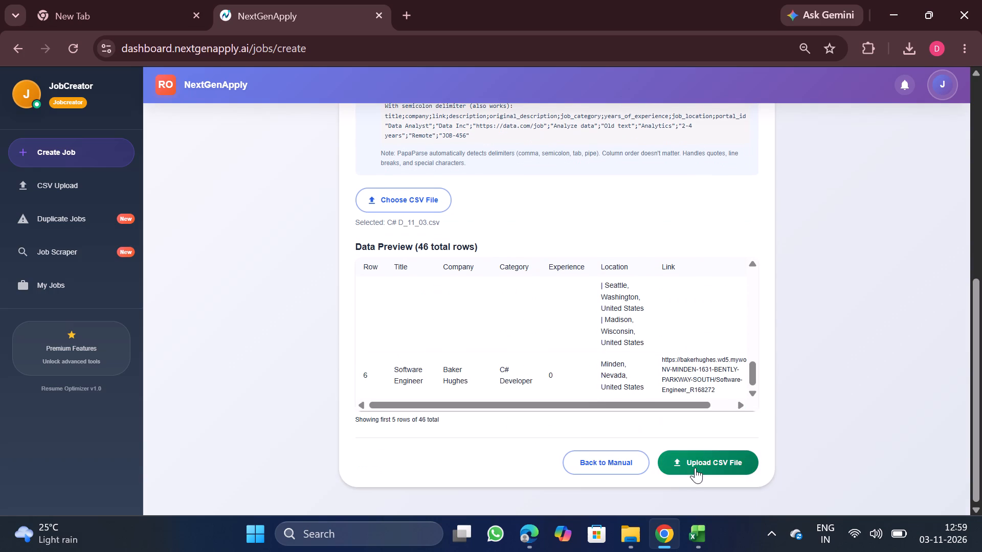
pyautogui.click(695, 468)
# Close the C# D_11_03 workbook in Excel.
pyautogui.click(767, 400)
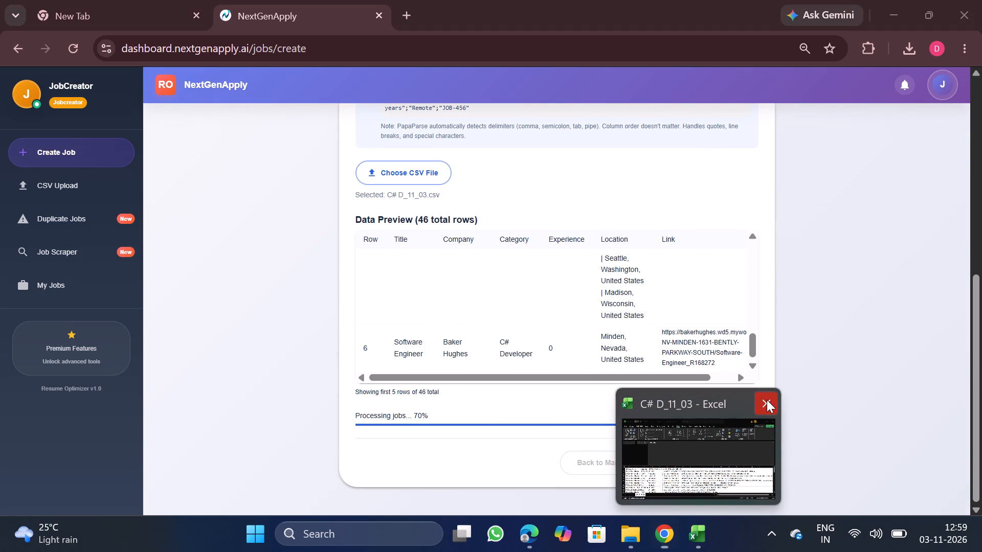
# Download the processed Devops Engineer CSV from the CSV upload history and open it in Excel.
pyautogui.scroll(1, 767, 400)
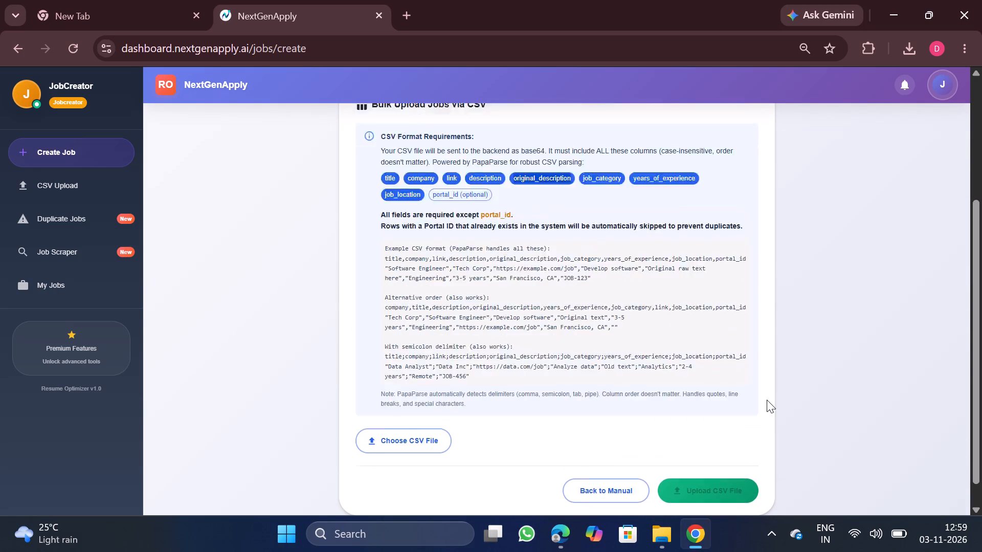
pyautogui.scroll(2, 767, 400)
pyautogui.click(103, 193)
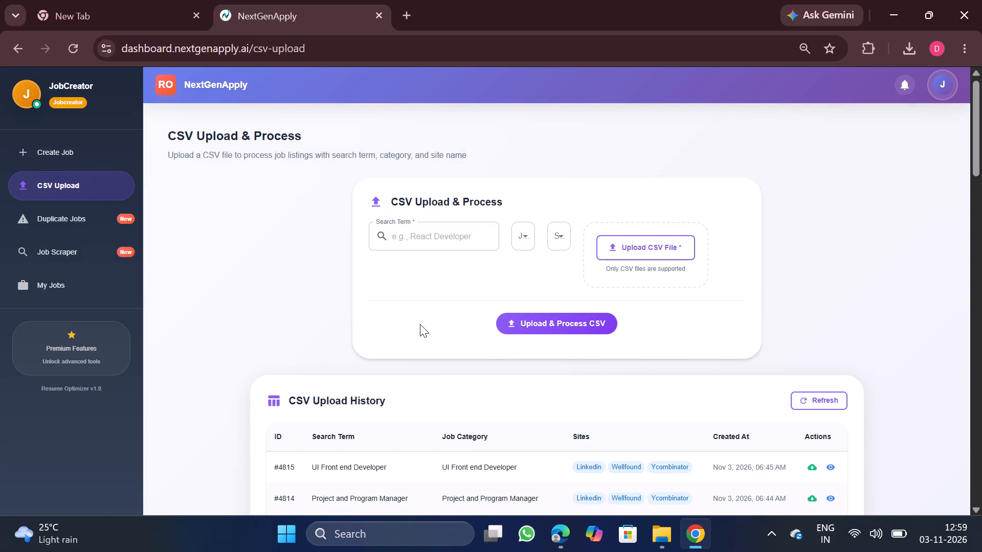
pyautogui.scroll(-2, 420, 324)
pyautogui.scroll(-2, 486, 435)
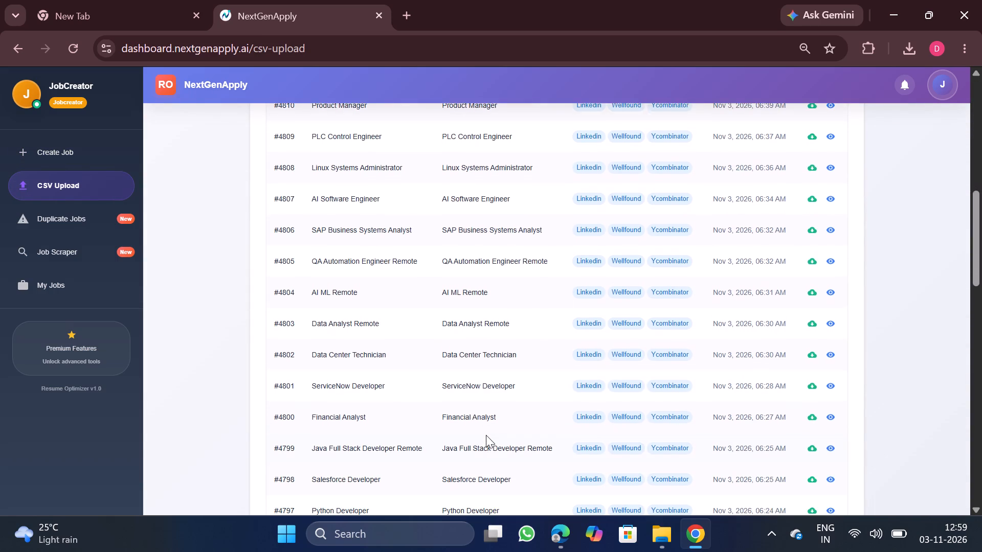
pyautogui.scroll(-3, 486, 435)
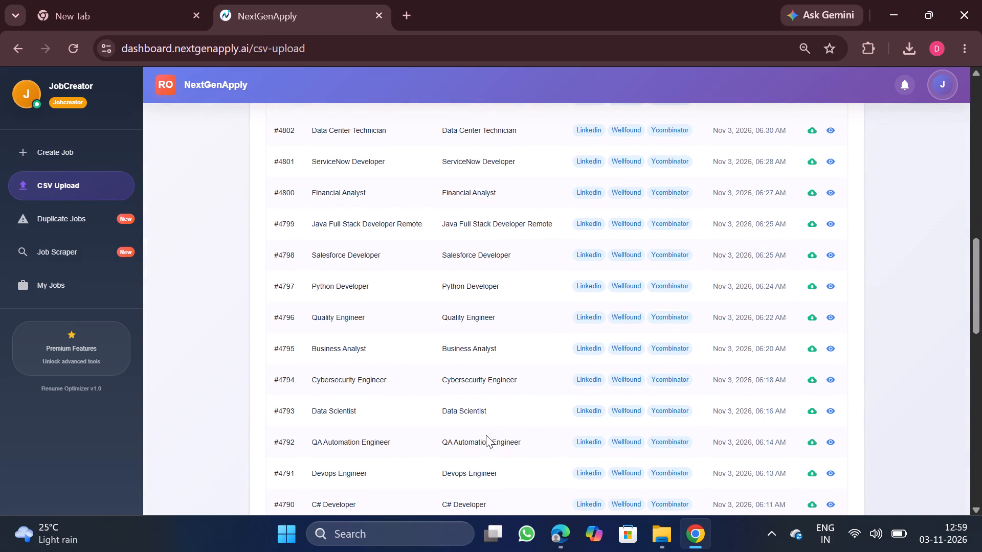
pyautogui.click(812, 471)
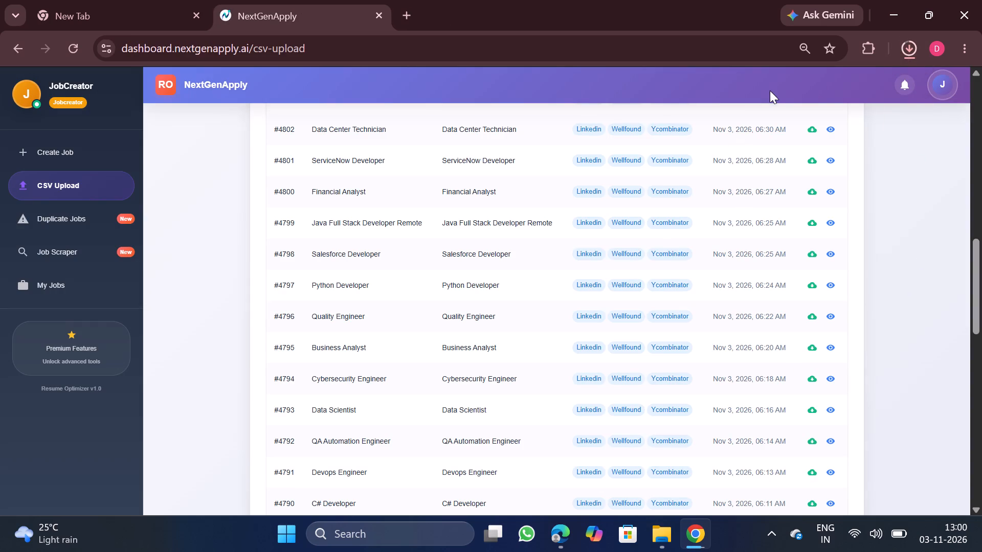
pyautogui.click(813, 92)
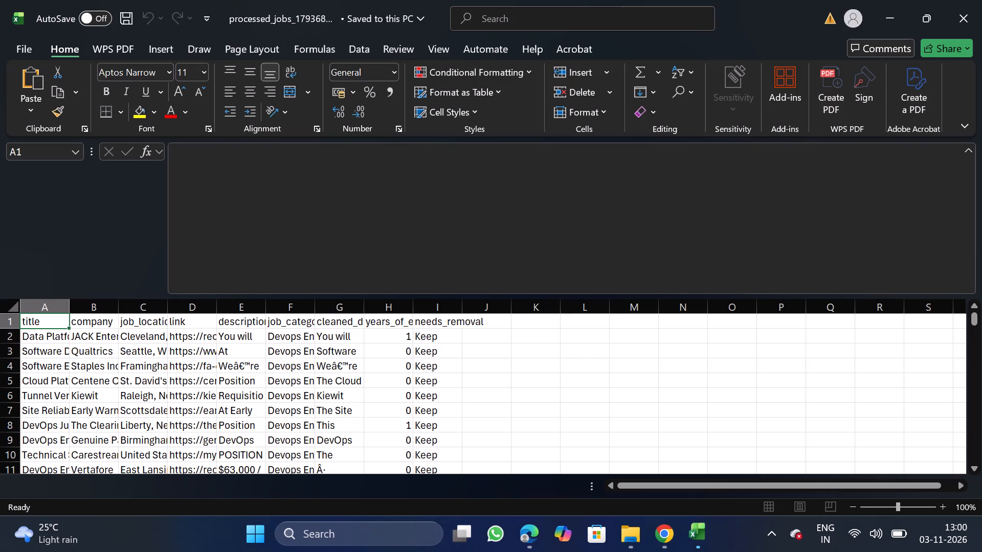
# Remove duplicate rows from the whole Devops Engineer data table, comparing only the company column.
pyautogui.click(241, 372)
pyautogui.hotkey('ctrl', 'a')
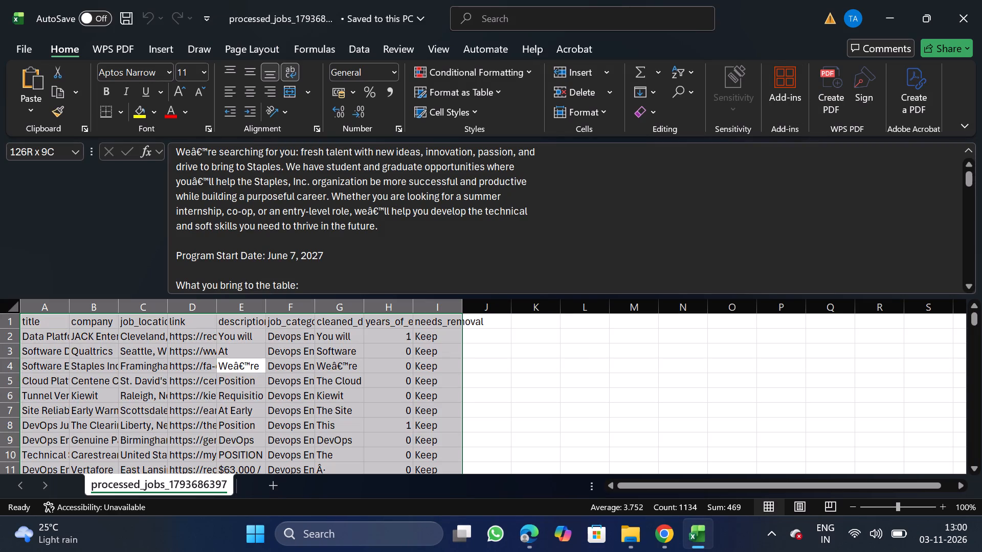
pyautogui.click(358, 51)
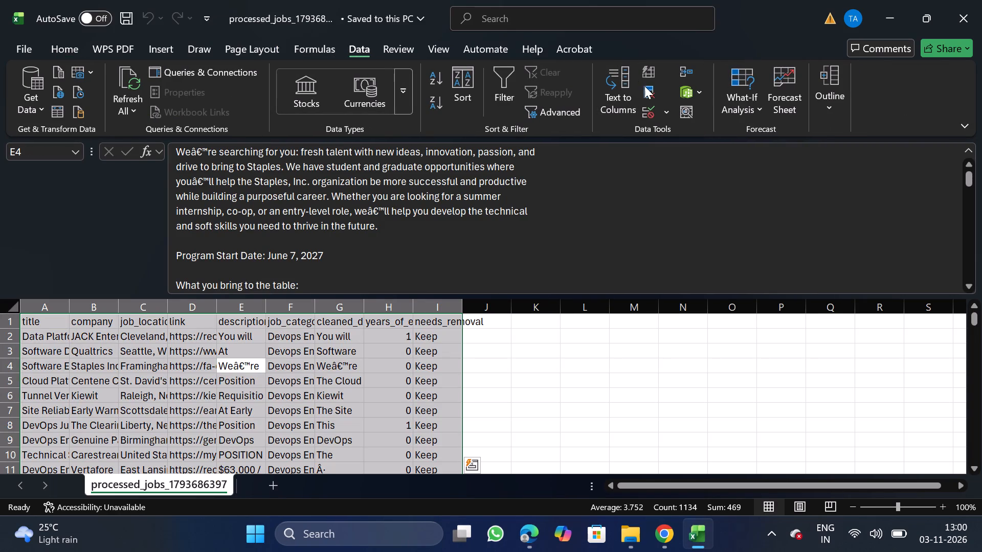
pyautogui.click(644, 86)
pyautogui.click(205, 232)
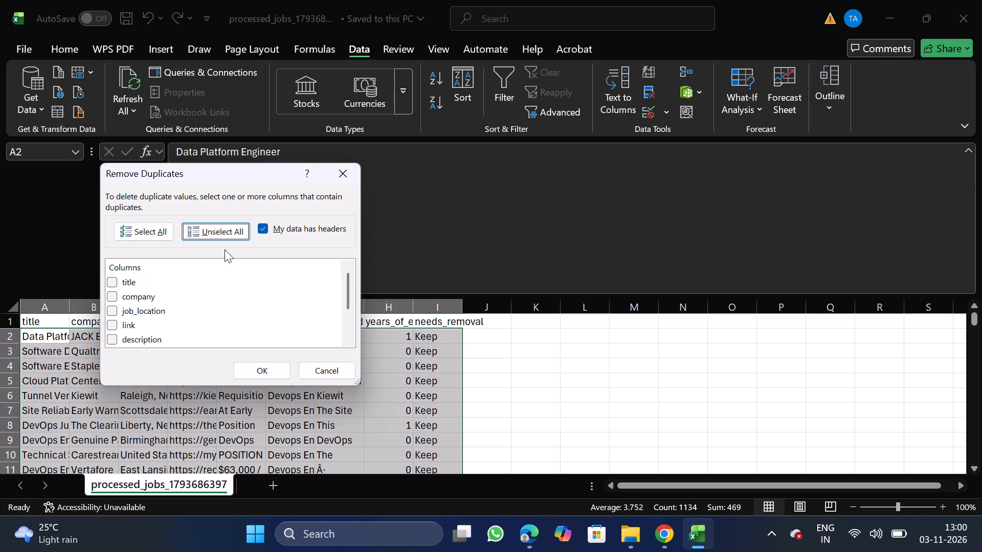
pyautogui.click(232, 237)
pyautogui.click(113, 298)
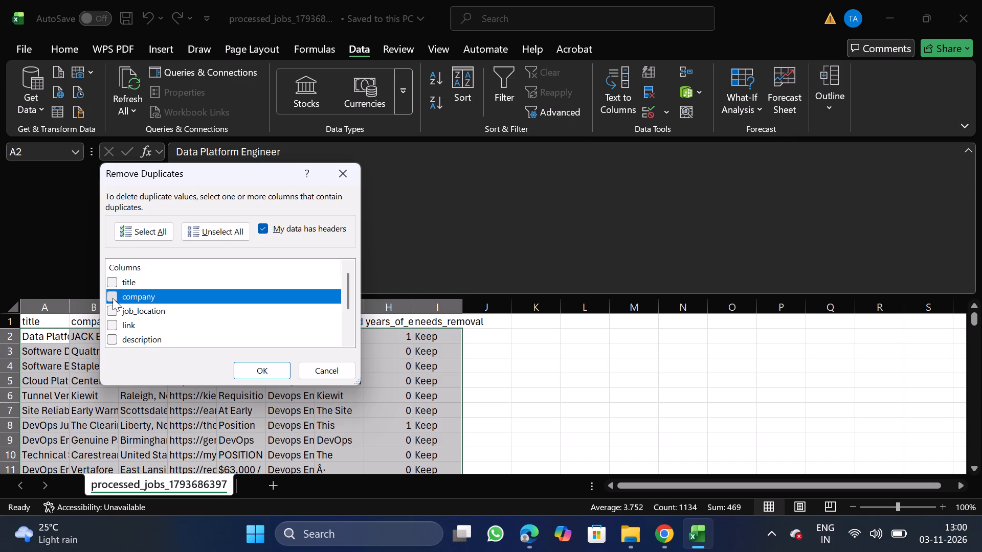
pyautogui.click(272, 370)
pyautogui.click(589, 301)
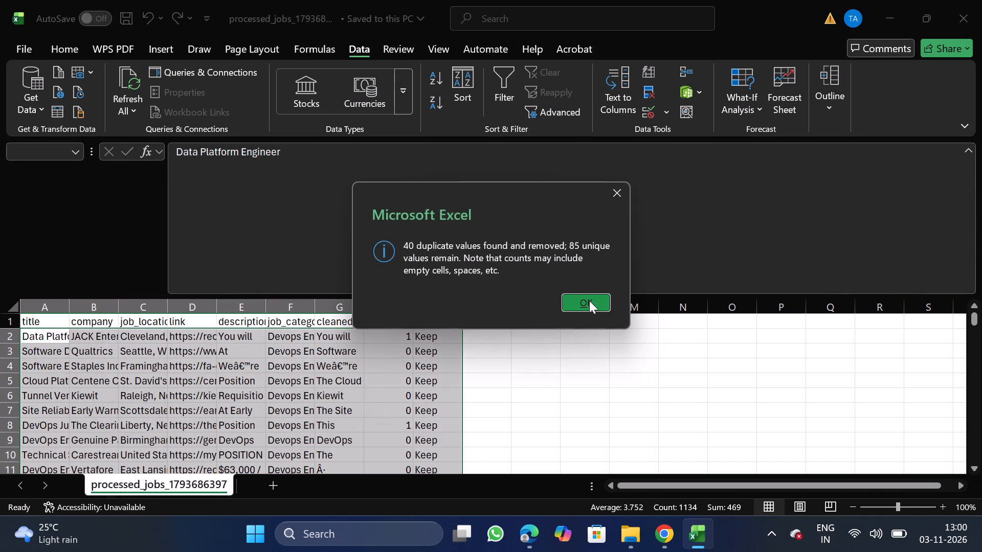
# Filter needs_removal to show only Remove, delete all the filtered rows, and turn the filter off.
pyautogui.click(423, 319)
pyautogui.click(501, 85)
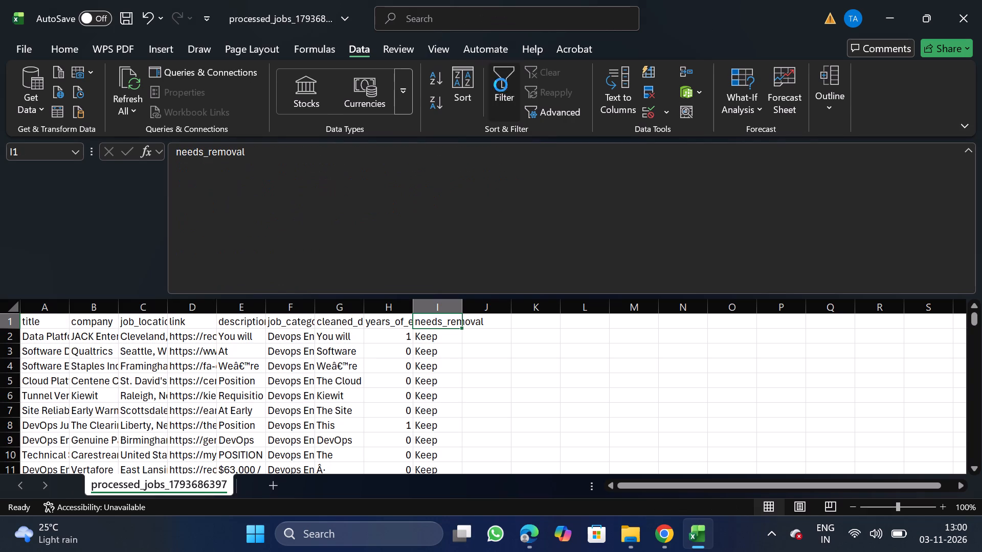
pyautogui.click(454, 320)
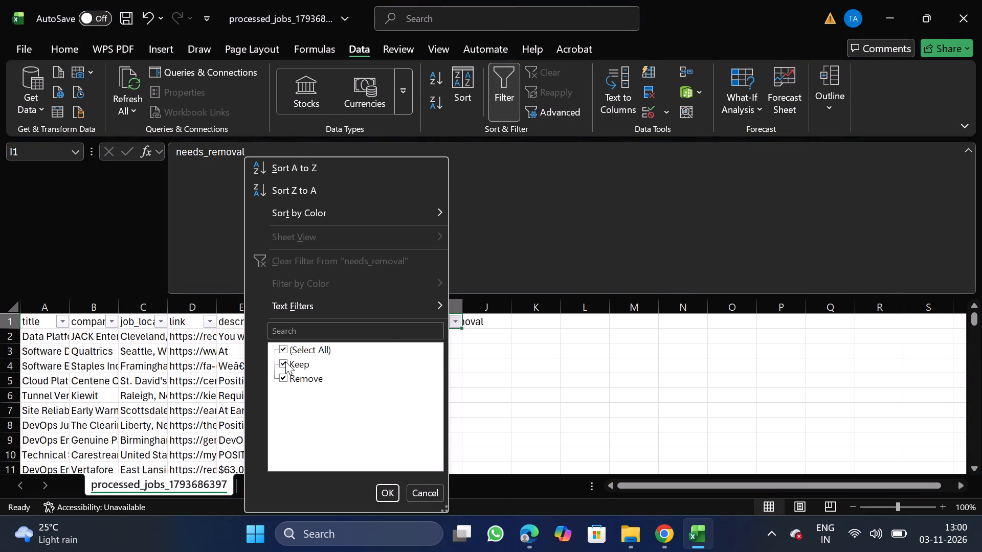
pyautogui.click(285, 361)
pyautogui.click(390, 489)
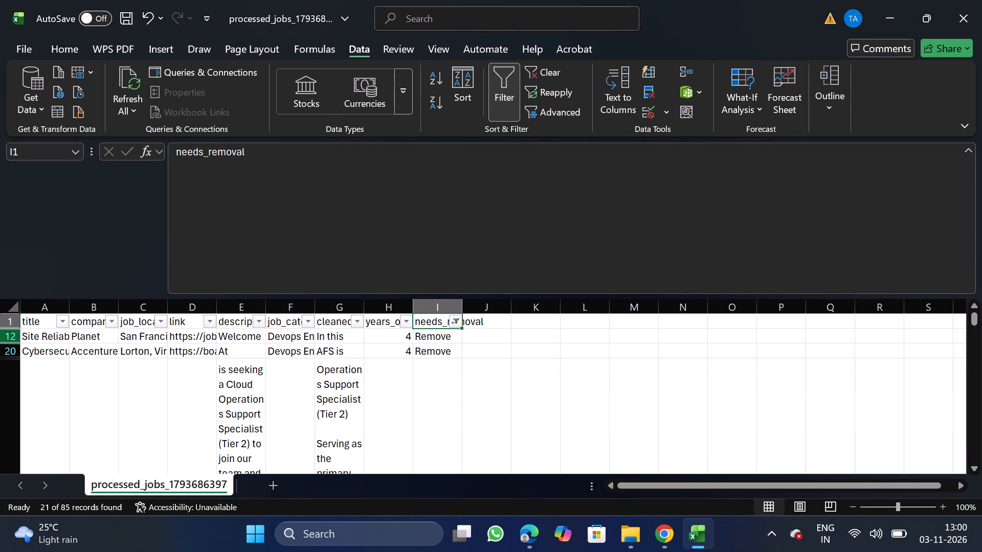
pyautogui.click(0, 335)
pyautogui.hotkey('ctrl', 'shift', 'Down')
pyautogui.rightClick(88, 374)
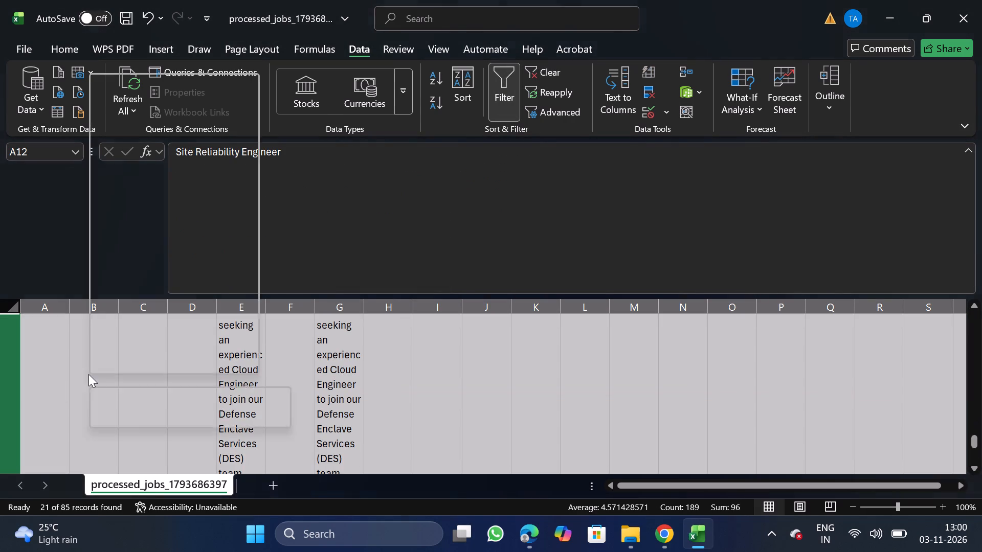
pyautogui.click(161, 243)
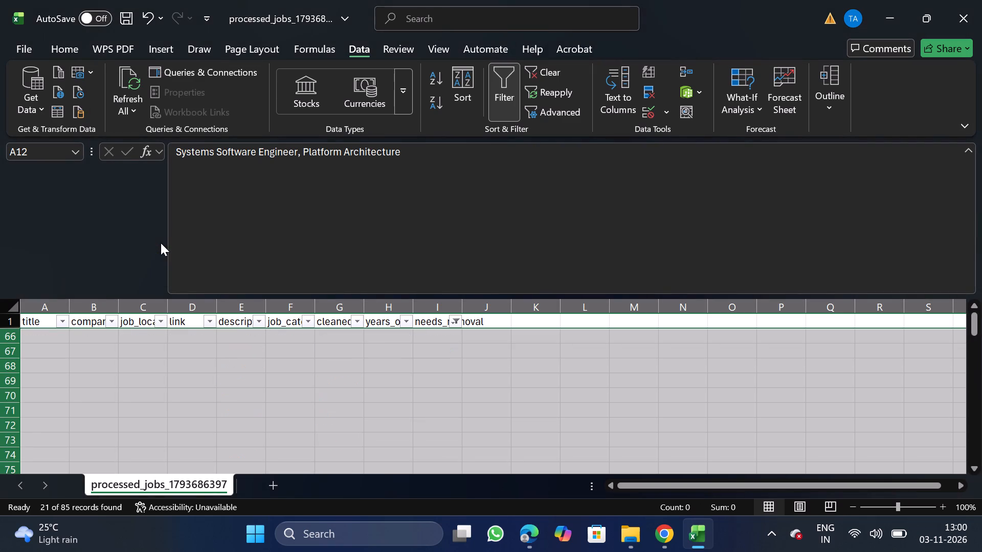
pyautogui.click(499, 77)
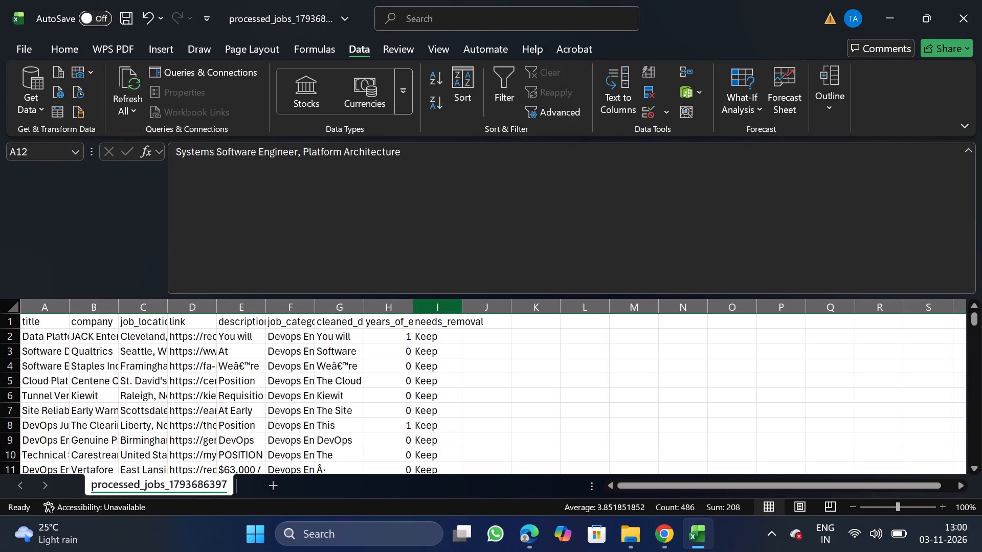
# Delete the needs_removal column.
pyautogui.click(438, 308)
pyautogui.rightClick(438, 400)
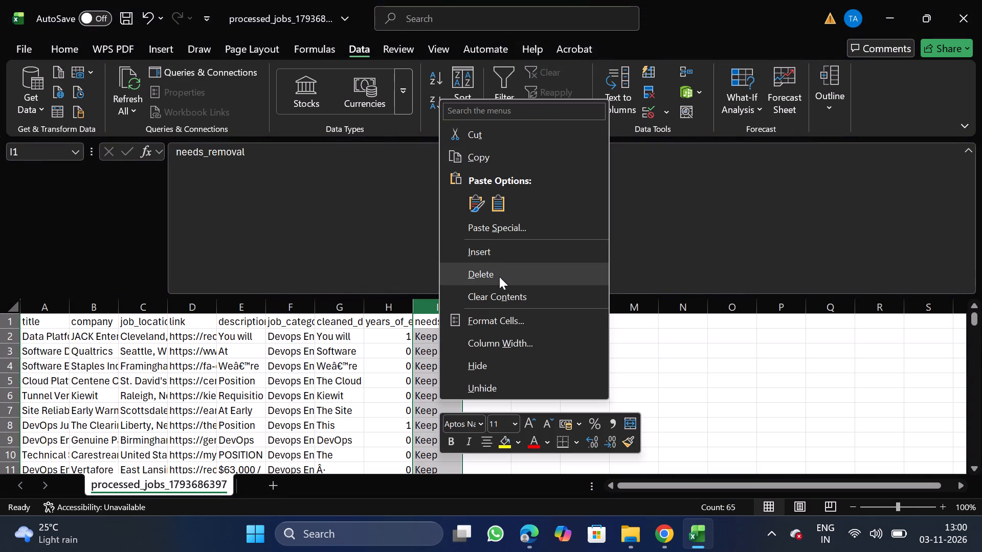
pyautogui.click(499, 277)
# Filter years_of_experience to show only 8, 10 and blanks, delete all the filtered rows, and turn the filter off.
pyautogui.click(379, 309)
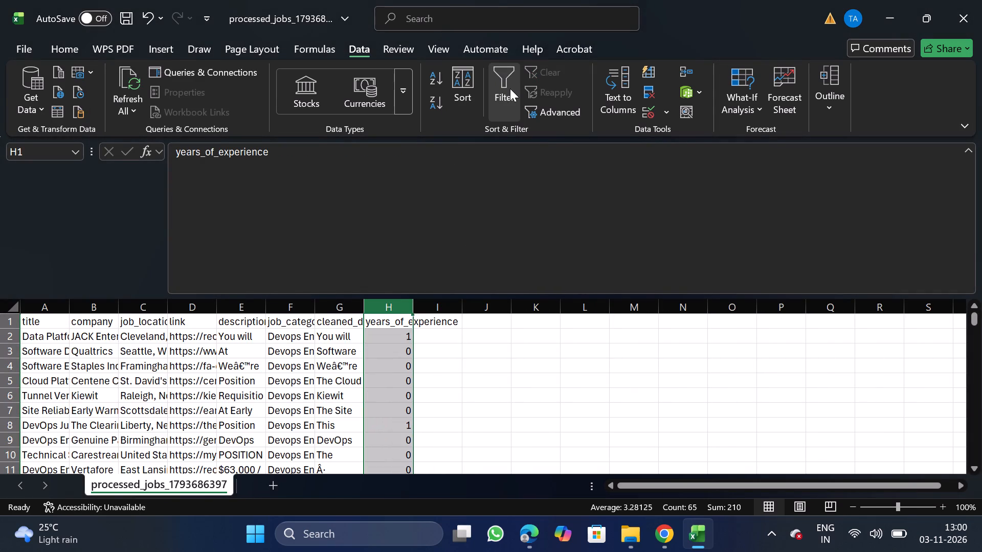
pyautogui.click(510, 88)
pyautogui.click(408, 323)
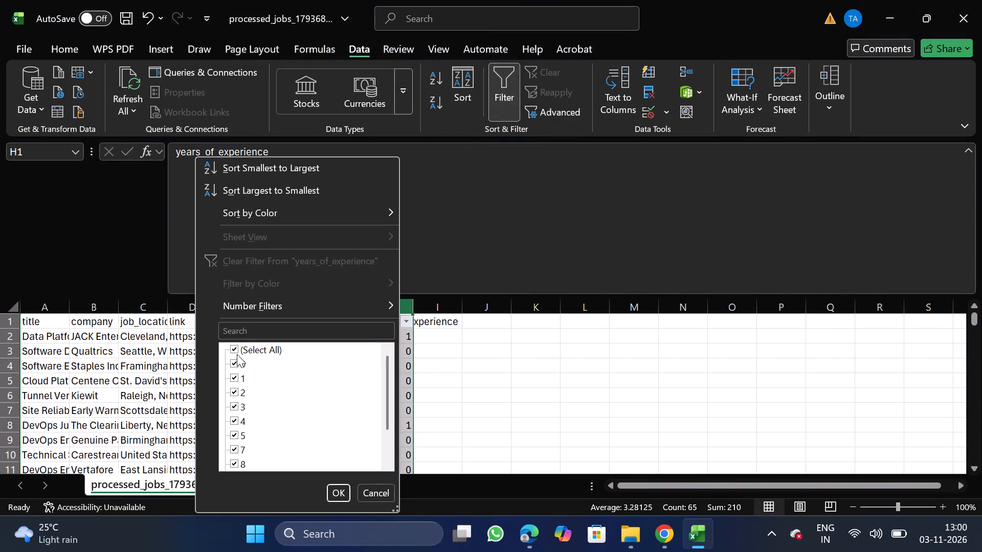
pyautogui.click(249, 349)
pyautogui.scroll(-1, 245, 444)
pyautogui.click(231, 416)
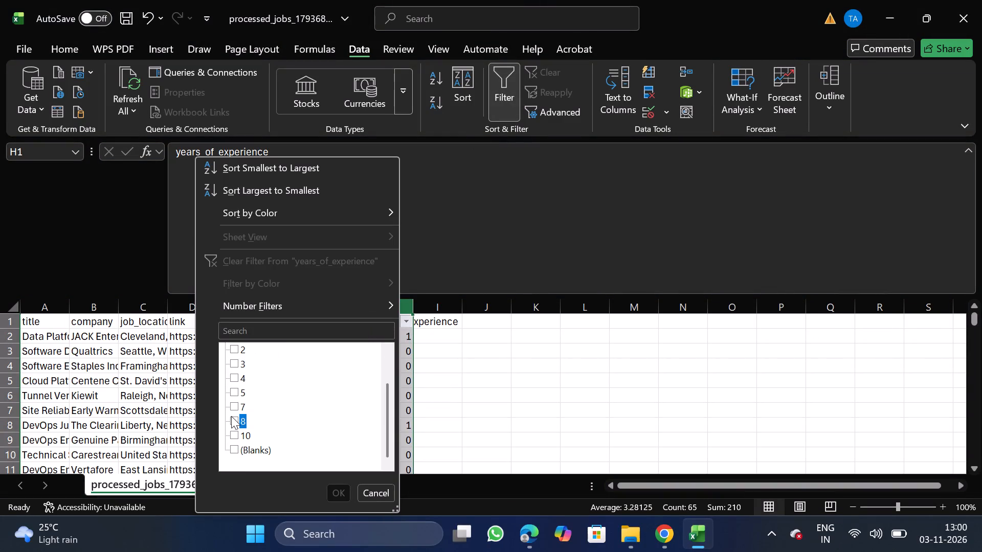
pyautogui.click(232, 434)
pyautogui.click(233, 445)
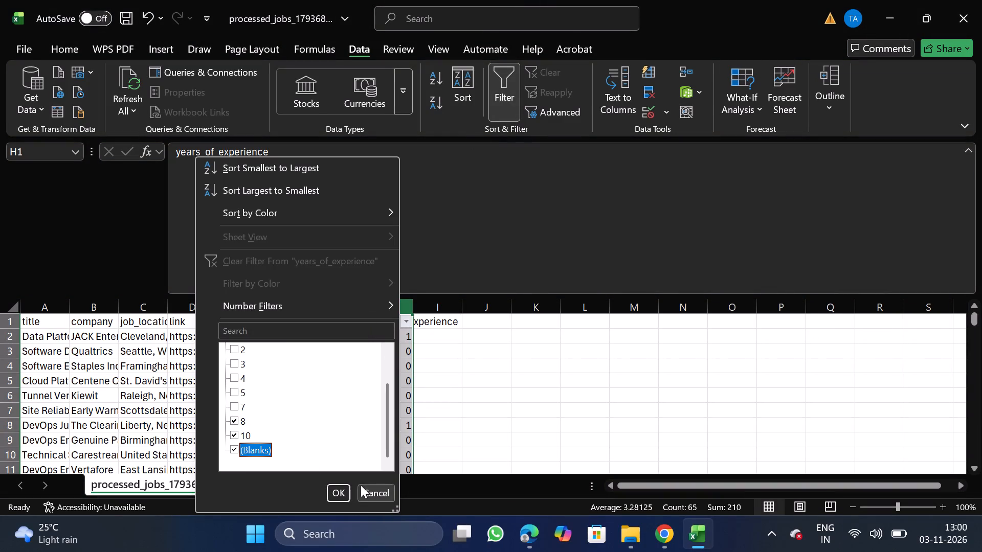
pyautogui.click(342, 495)
pyautogui.click(6, 353)
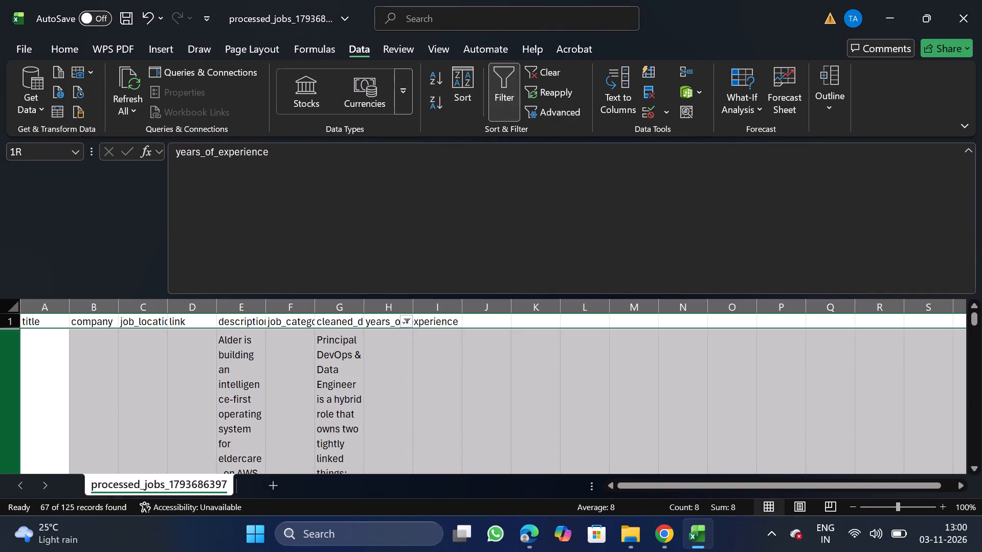
pyautogui.hotkey('ctrl', 'shift', 'Down')
pyautogui.rightClick(139, 426)
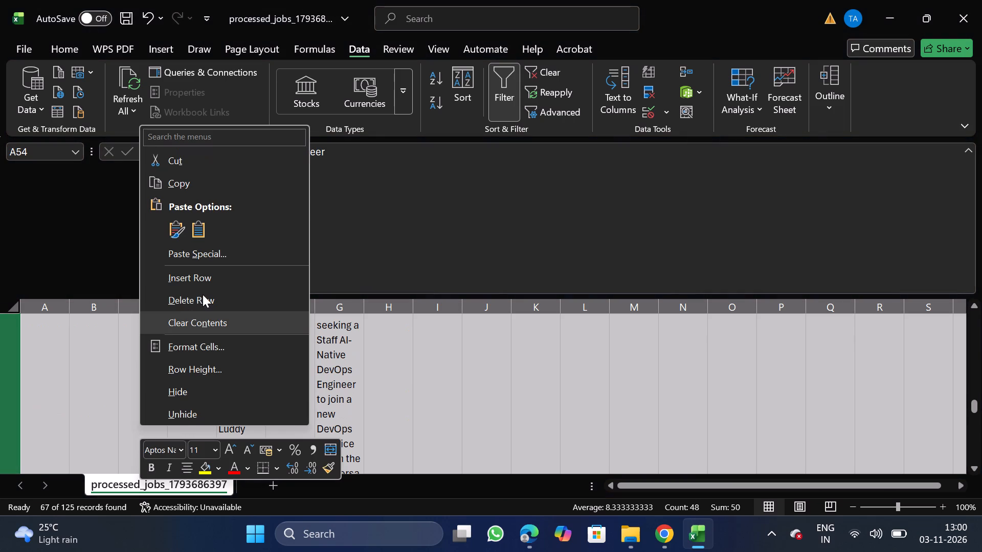
pyautogui.click(203, 294)
pyautogui.click(499, 96)
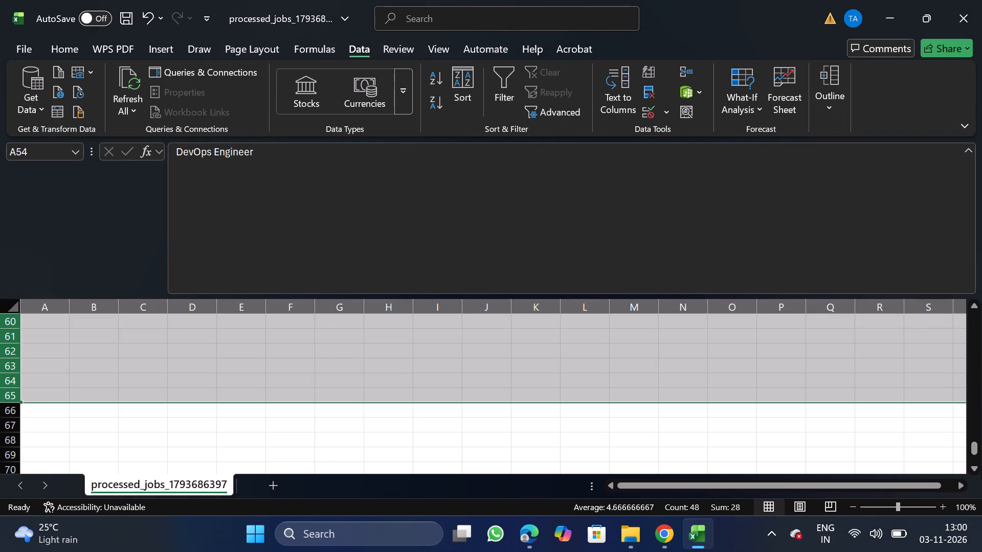
# Move the job_category column in front of the title column.
pyautogui.moveTo(972, 450); pyautogui.dragTo(955, 218)
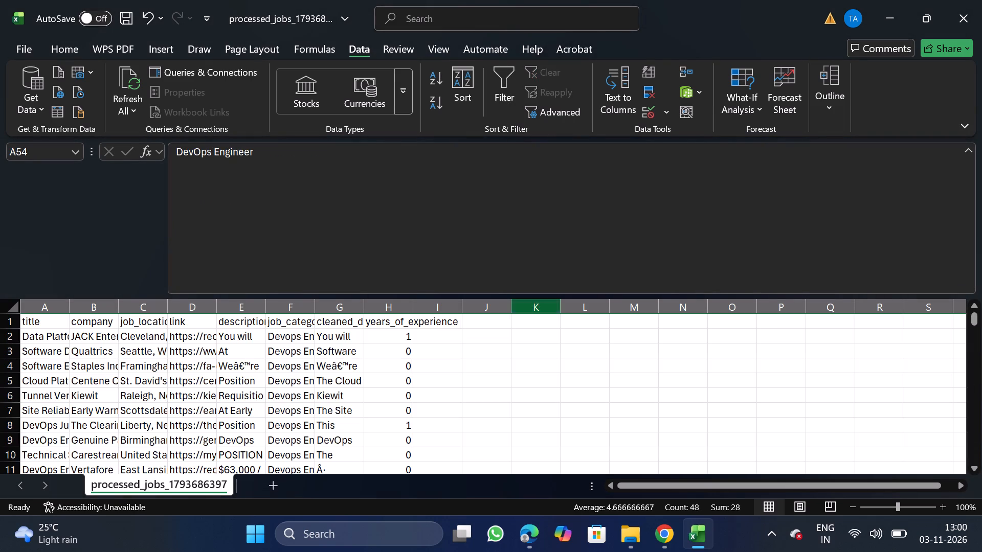
pyautogui.click(275, 307)
pyautogui.hotkey('ctrl', 'x')
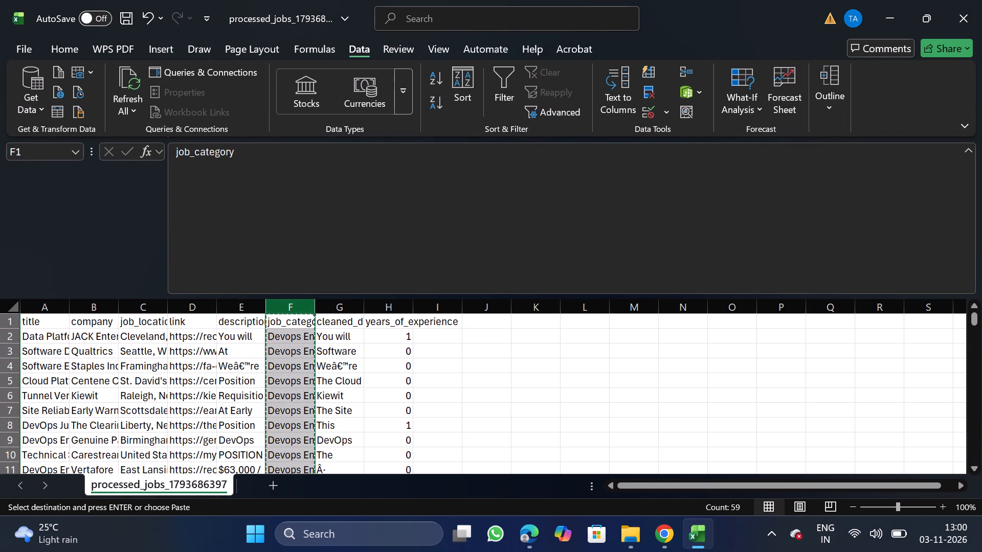
pyautogui.click(42, 312)
pyautogui.rightClick(37, 372)
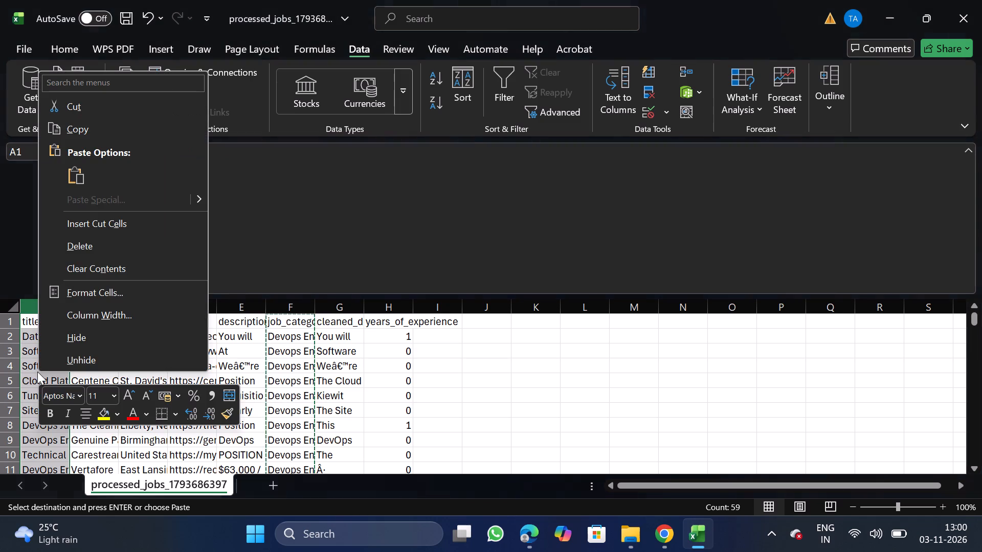
pyautogui.click(121, 227)
# Turn off text wrapping for the description and cleaned_description columns.
pyautogui.click(299, 307)
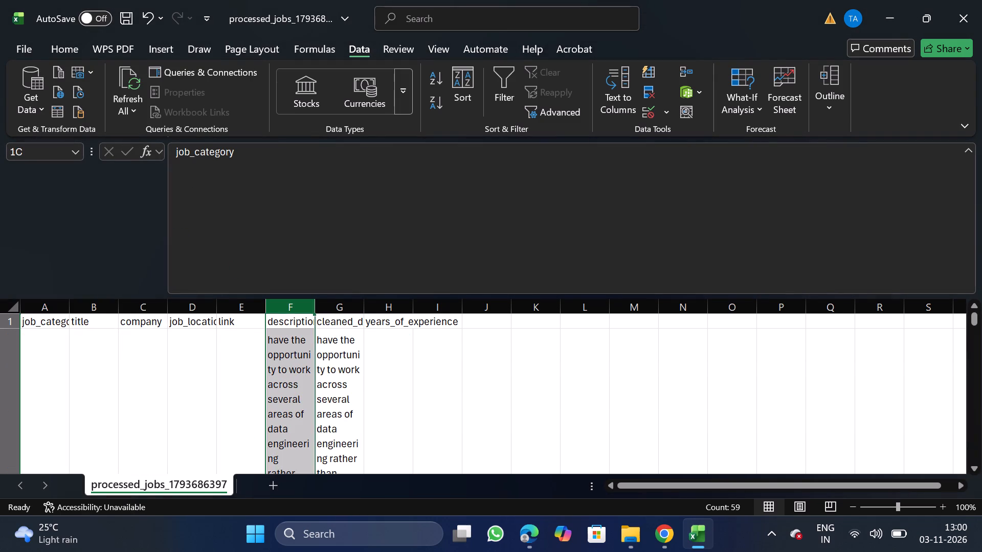
pyautogui.hotkey('shift', 'Right')
pyautogui.click(63, 44)
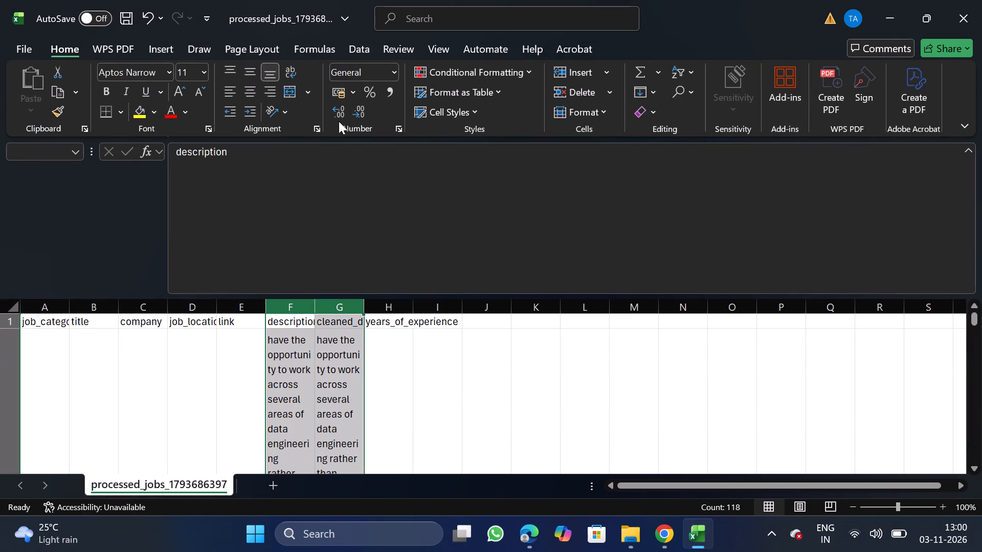
pyautogui.moveTo(320, 120); pyautogui.dragTo(314, 133)
pyautogui.click(314, 133)
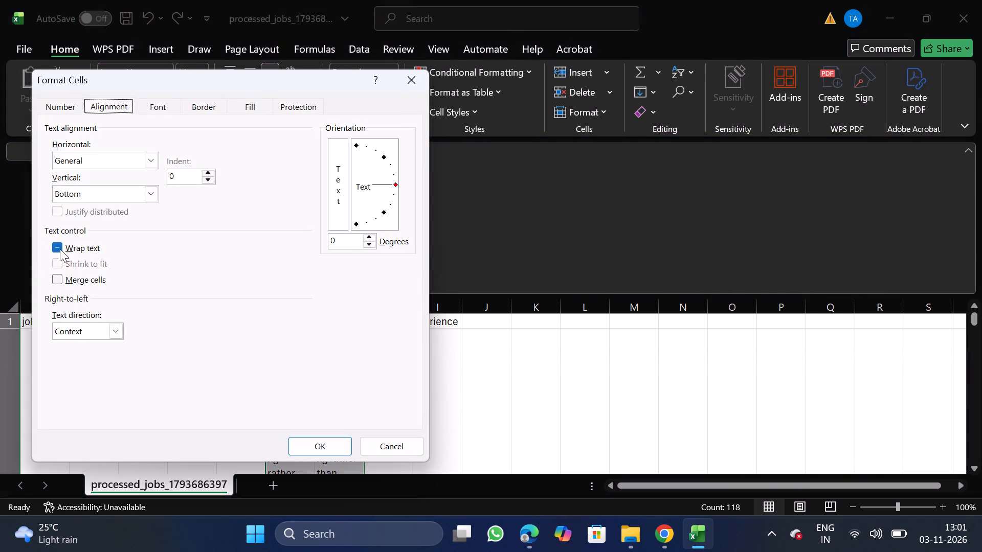
pyautogui.doubleClick(70, 249)
pyautogui.click(323, 444)
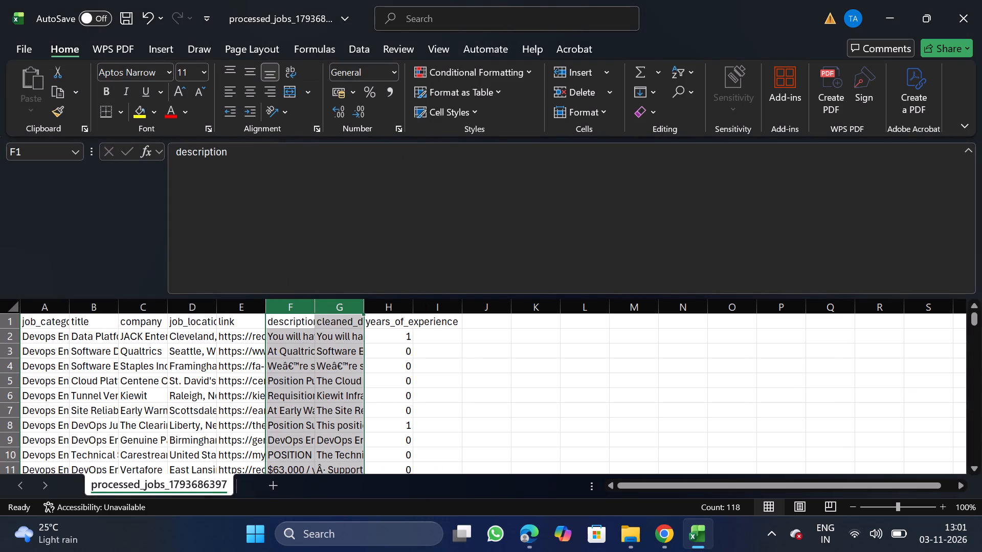
# Move the link column to the end of the table, after years_of_experience.
pyautogui.click(238, 307)
pyautogui.hotkey('ctrl', 'x')
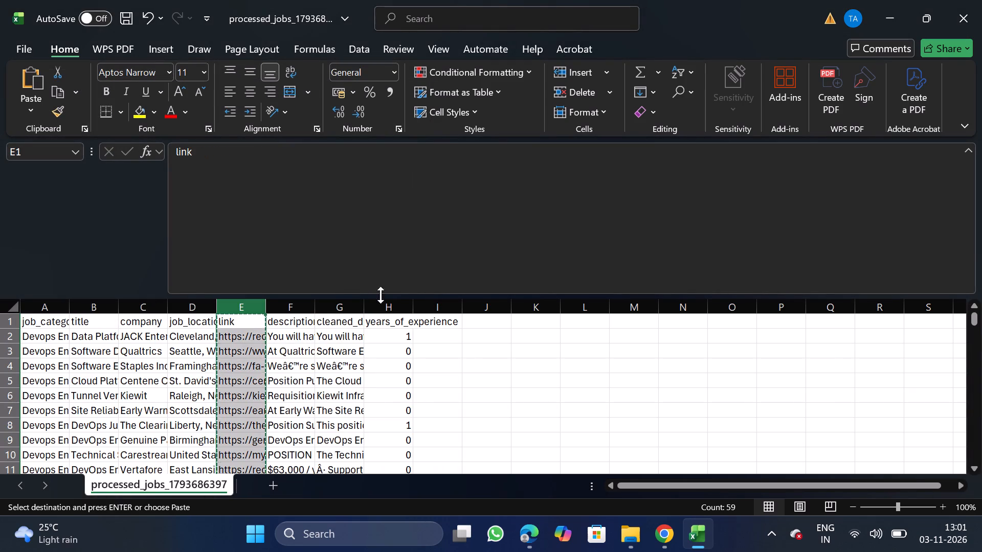
pyautogui.moveTo(444, 306); pyautogui.dragTo(438, 374)
pyautogui.rightClick(438, 374)
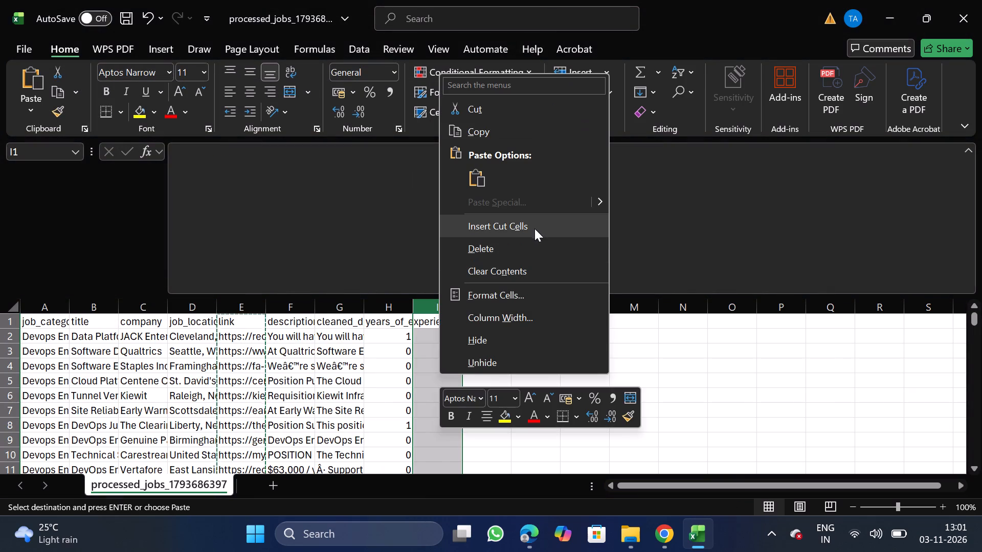
pyautogui.doubleClick(538, 227)
# Move the years_of_experience column between job_location and description.
pyautogui.click(350, 304)
pyautogui.hotkey('ctrl', 'x')
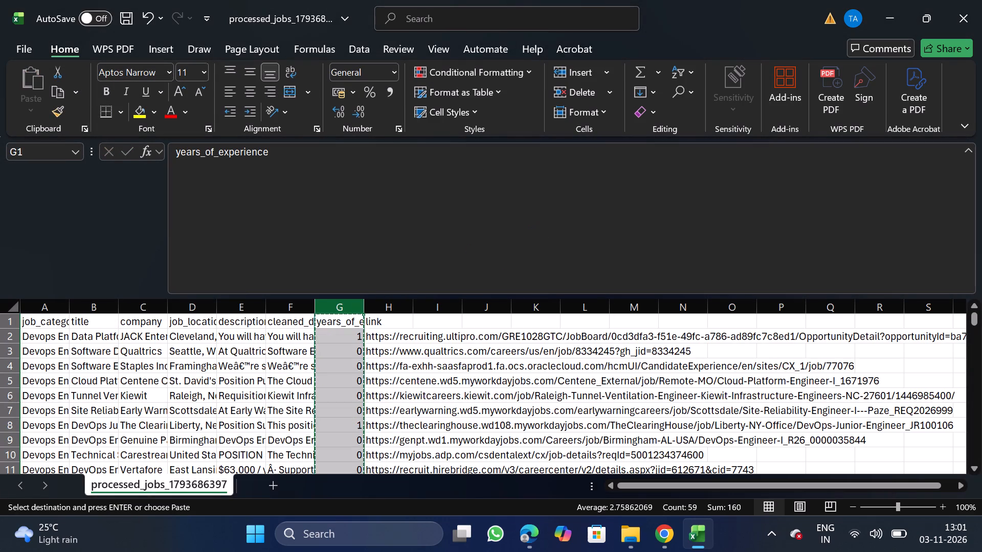
pyautogui.click(245, 312)
pyautogui.rightClick(244, 396)
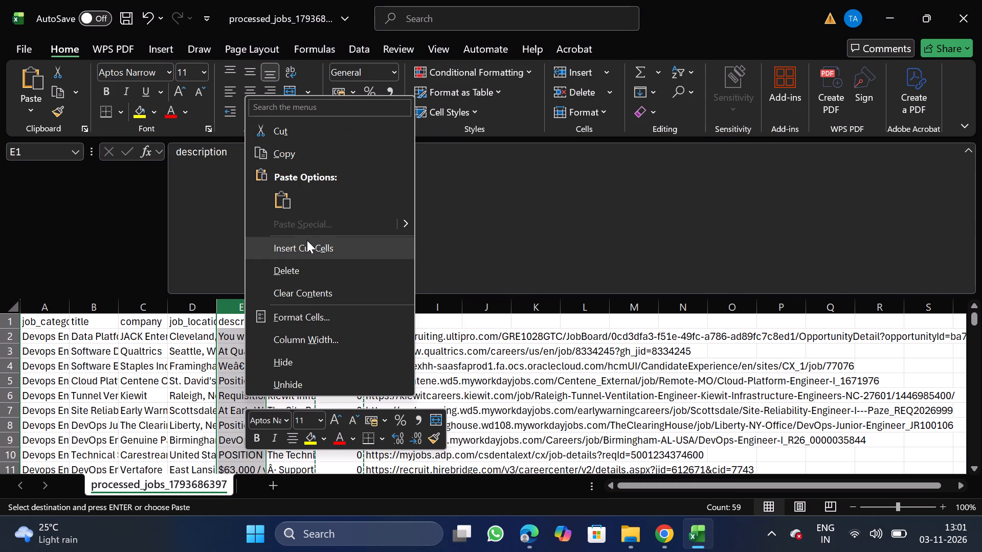
pyautogui.click(313, 246)
# Rename the cleaned_description header in G1 as description, reusing the header text copied from F1.
pyautogui.click(300, 326)
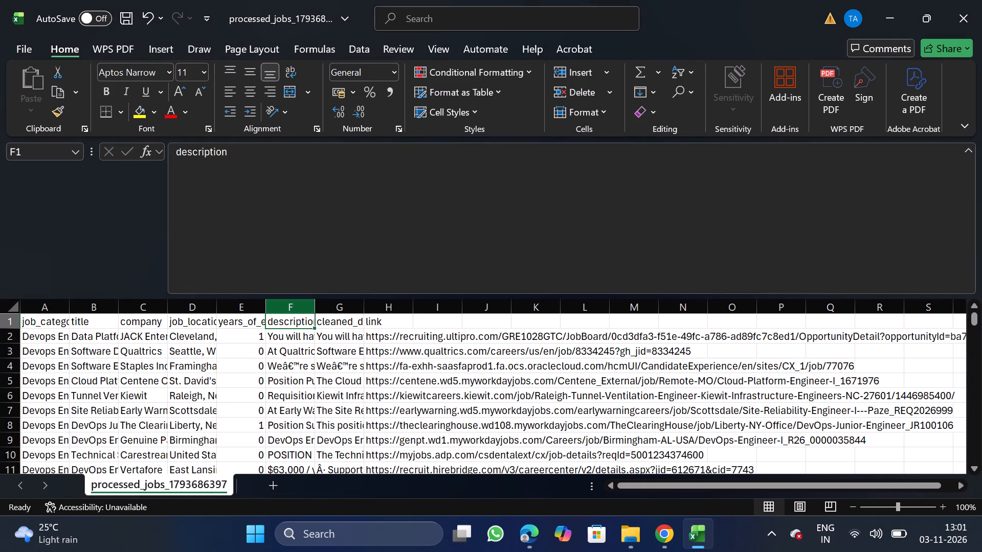
pyautogui.moveTo(176, 152); pyautogui.dragTo(247, 160)
pyautogui.hotkey('ctrl', 'c')
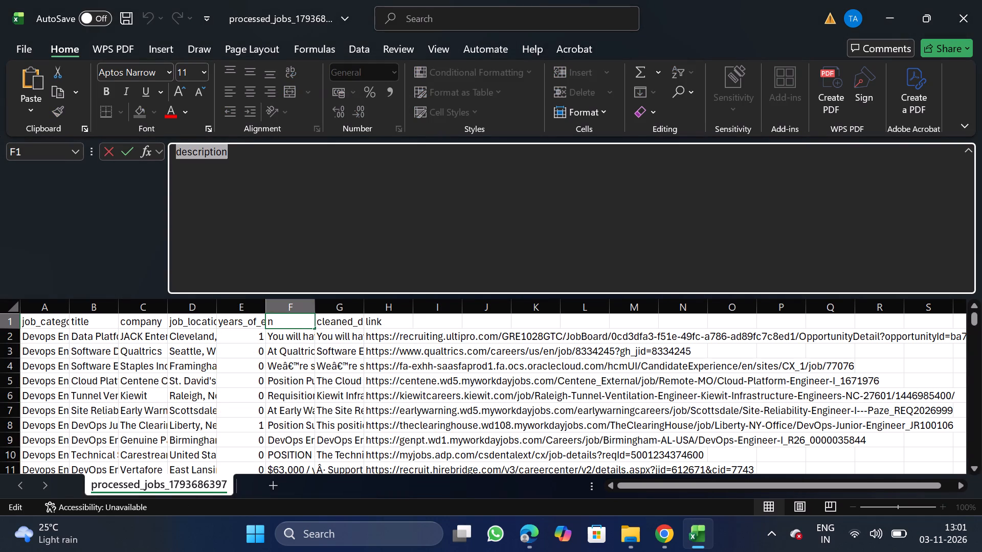
pyautogui.click(340, 320)
pyautogui.click(443, 255)
pyautogui.press('BackSpace')
pyautogui.press('BackSpace')
pyautogui.press('BackSpace')
pyautogui.press('BackSpace')
pyautogui.press('BackSpace')
pyautogui.press('BackSpace')
pyautogui.press('BackSpace')
pyautogui.press('BackSpace')
pyautogui.press('BackSpace')
pyautogui.press('BackSpace')
pyautogui.press('BackSpace')
pyautogui.press('BackSpace')
pyautogui.press('BackSpace')
pyautogui.press('BackSpace')
pyautogui.press('BackSpace')
pyautogui.press('BackSpace')
pyautogui.press('BackSpace')
pyautogui.press('BackSpace')
pyautogui.press('BackSpace')
pyautogui.press('BackSpace')
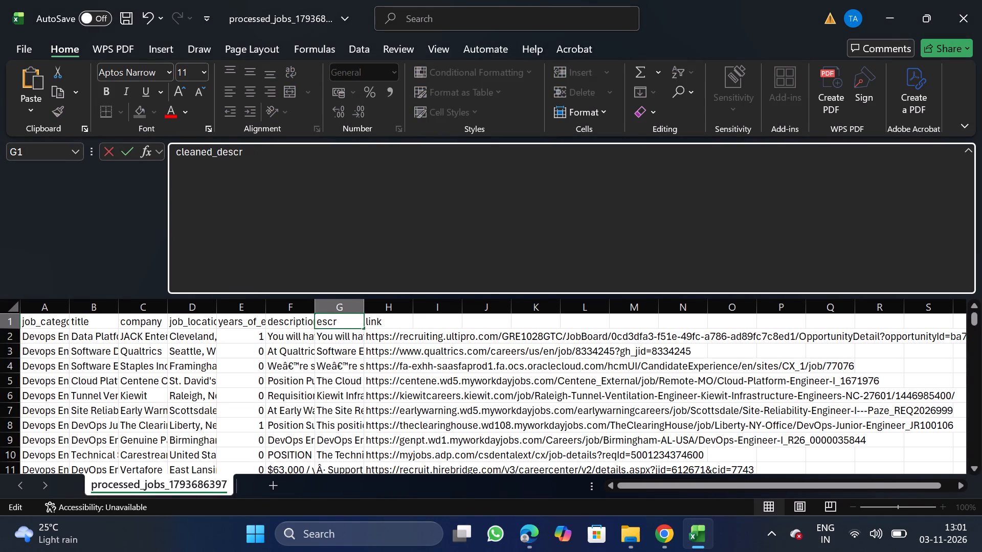
pyautogui.hotkey('ctrl', 'v')
# Rename the header in F1 as original_description, copying the column name from NextGenApply's bulk upload CSV format requirements.
pyautogui.click(297, 325)
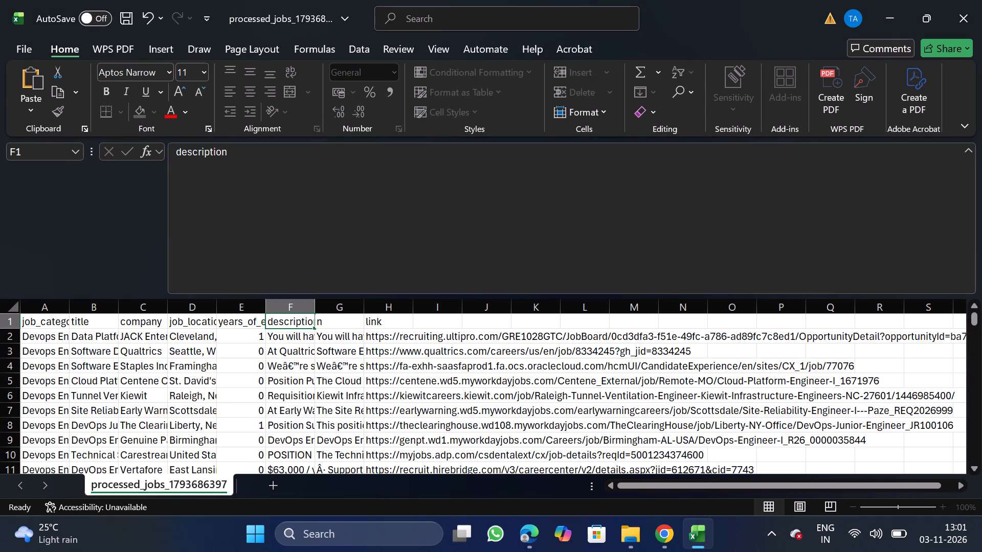
pyautogui.click(384, 242)
pyautogui.press('BackSpace')
pyautogui.press('BackSpace')
pyautogui.press('BackSpace')
pyautogui.press('BackSpace')
pyautogui.press('BackSpace')
pyautogui.press('BackSpace')
pyautogui.press('BackSpace')
pyautogui.press('BackSpace')
pyautogui.press('BackSpace')
pyautogui.press('BackSpace')
pyautogui.press('BackSpace')
pyautogui.press('BackSpace')
pyautogui.press('BackSpace')
pyautogui.press('BackSpace')
pyautogui.press('BackSpace')
pyautogui.press('BackSpace')
pyautogui.press('BackSpace')
pyautogui.press('BackSpace')
pyautogui.press('BackSpace')
pyautogui.press('BackSpace')
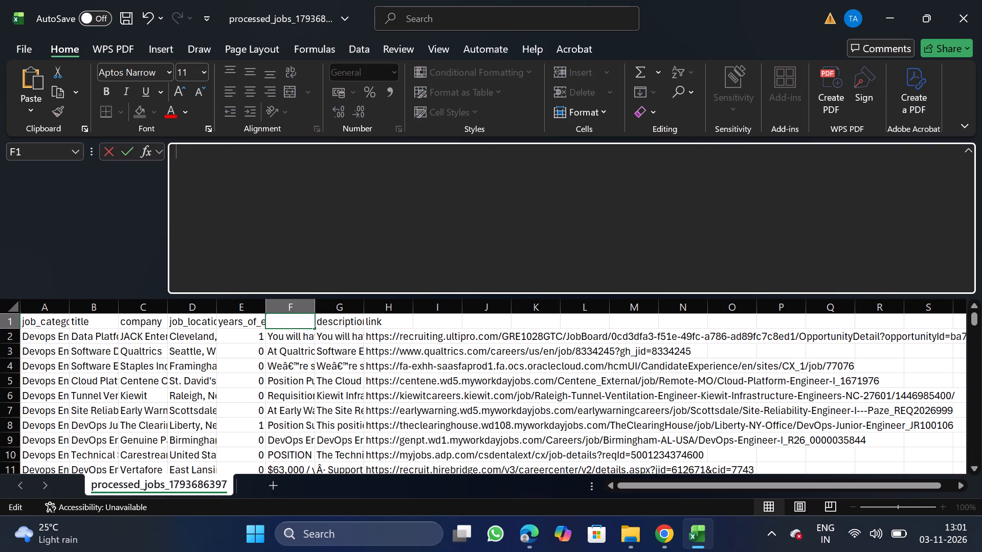
pyautogui.click(668, 540)
pyautogui.click(73, 157)
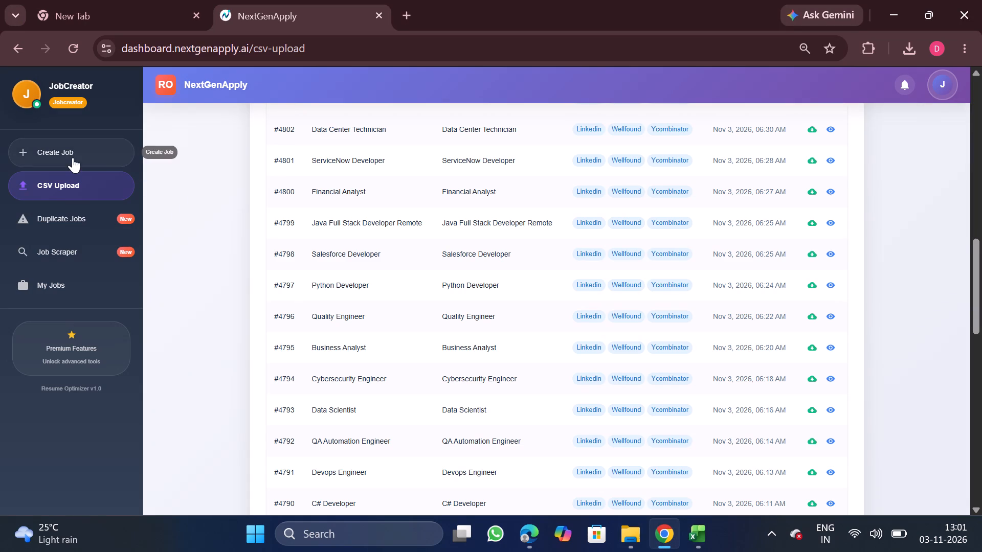
pyautogui.click(481, 141)
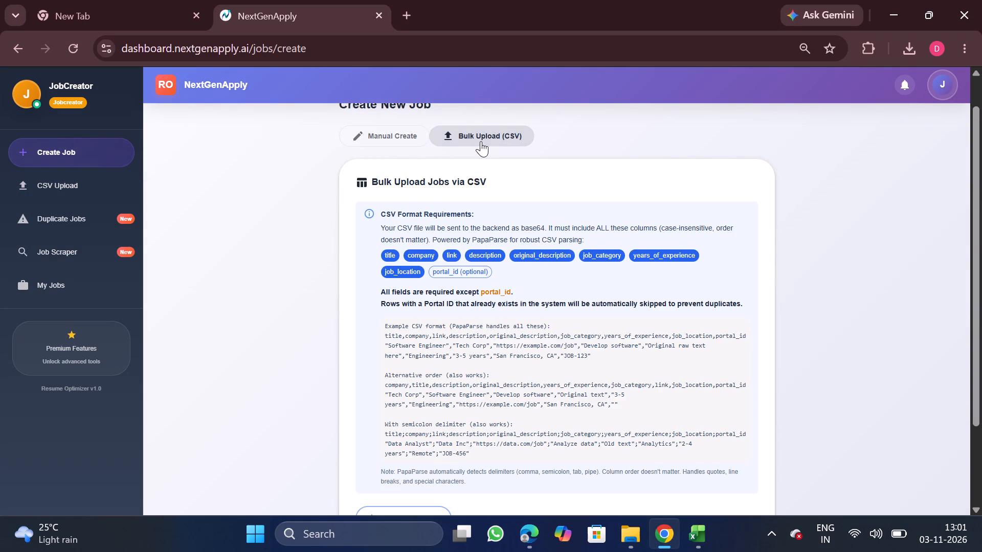
pyautogui.doubleClick(546, 249)
pyautogui.hotkey('ctrl', 'c')
pyautogui.click(698, 543)
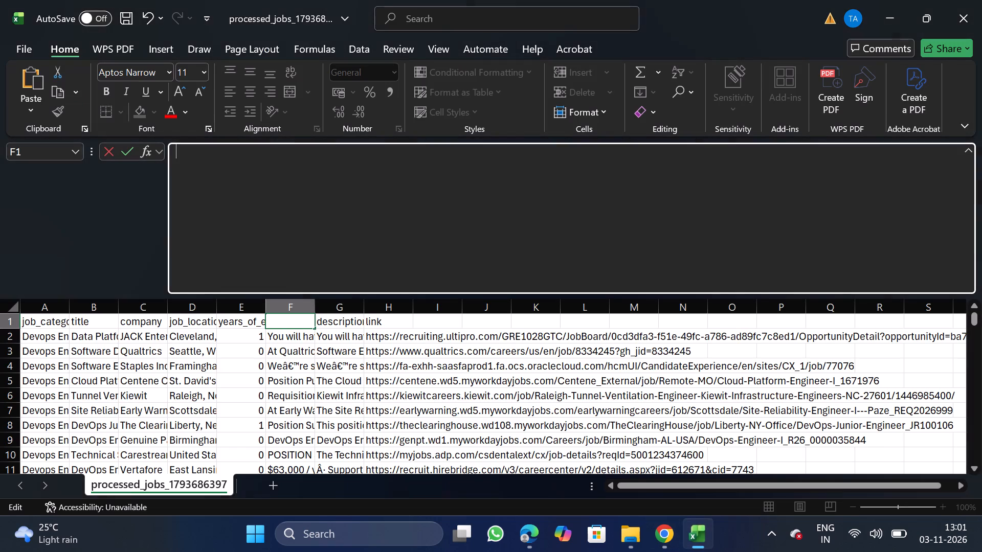
pyautogui.hotkey('ctrl', 'v')
# Add a filter to the title column, enlarge its list of values and deselect all titles.
pyautogui.click(95, 309)
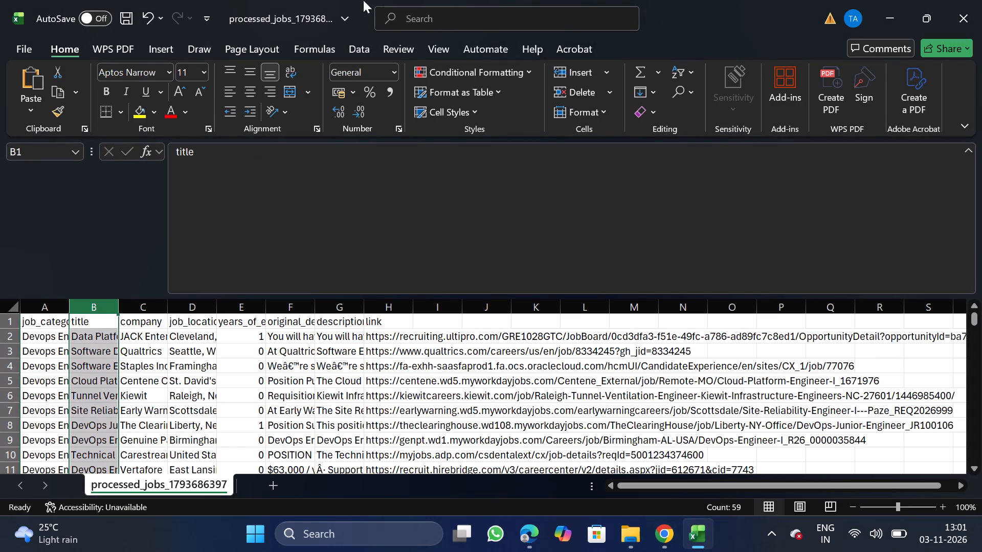
pyautogui.click(356, 65)
pyautogui.click(360, 59)
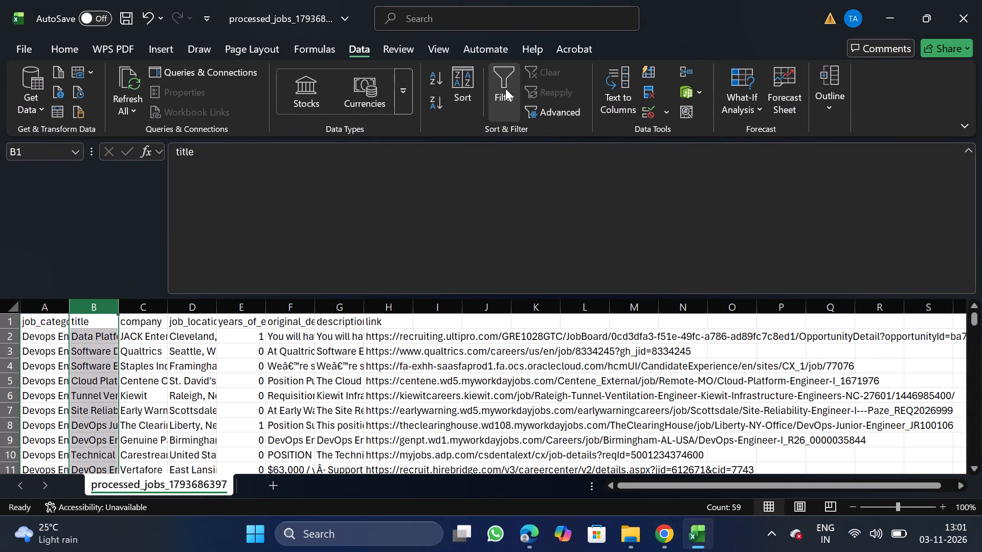
pyautogui.click(505, 88)
pyautogui.click(110, 320)
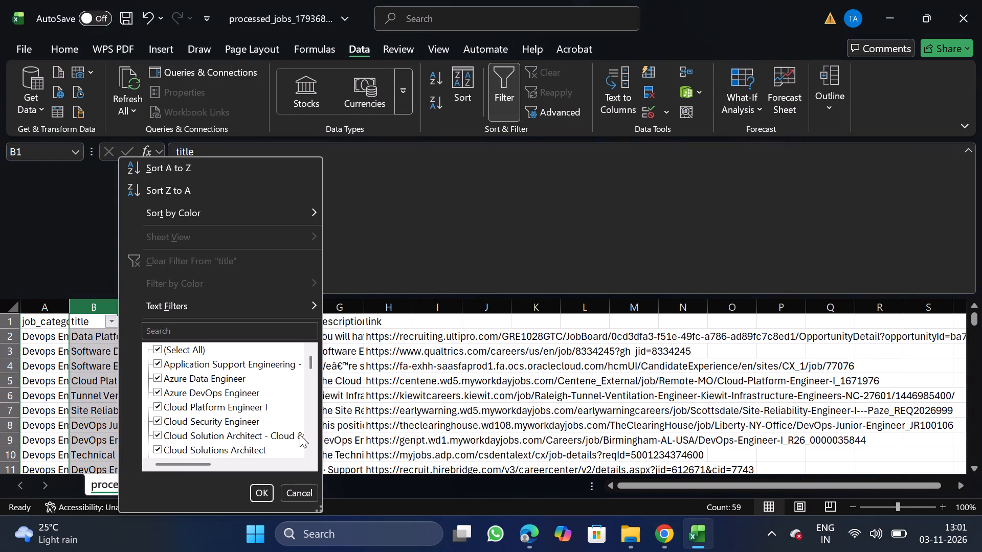
pyautogui.tripleClick(319, 511)
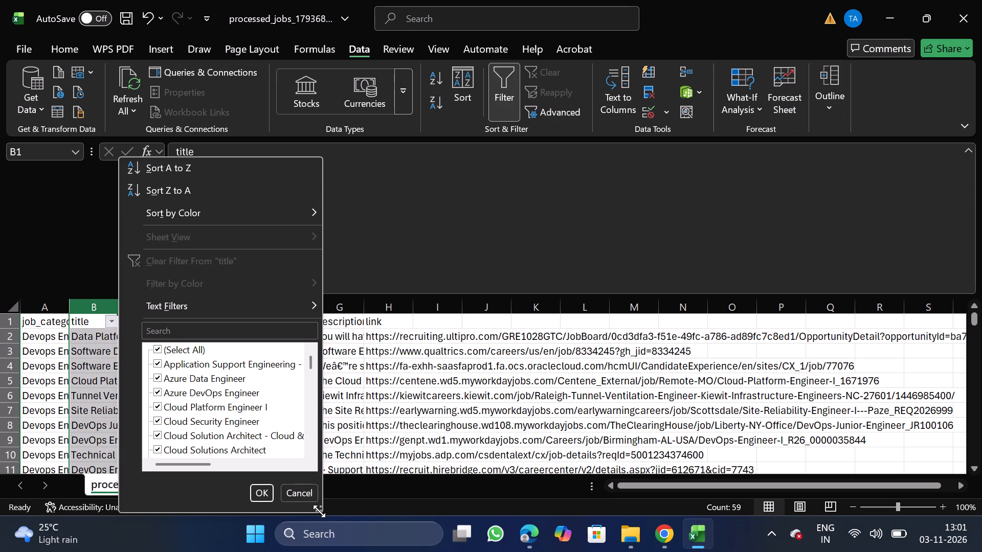
pyautogui.moveTo(319, 511); pyautogui.dragTo(697, 551)
pyautogui.click(183, 355)
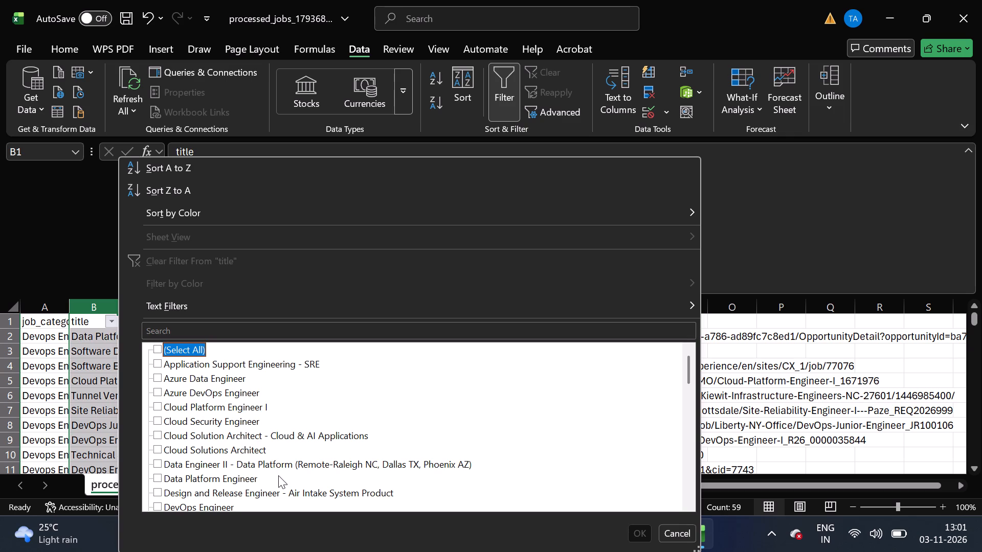
# Review the title values and filter to only Tunnel Ventilation Engineer- Kiewit Infrastructure Engineers and (Blanks).
pyautogui.scroll(-1, 274, 492)
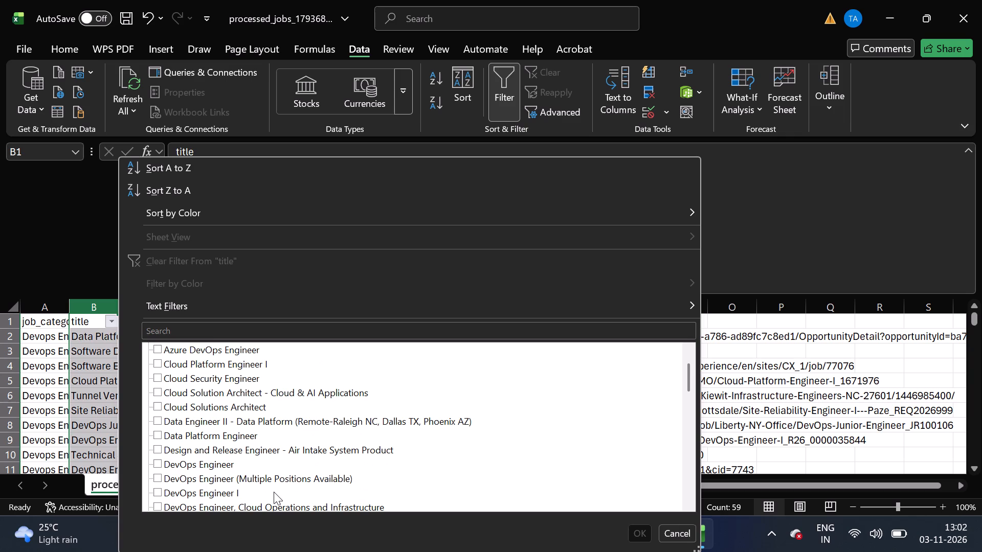
pyautogui.scroll(-1, 274, 492)
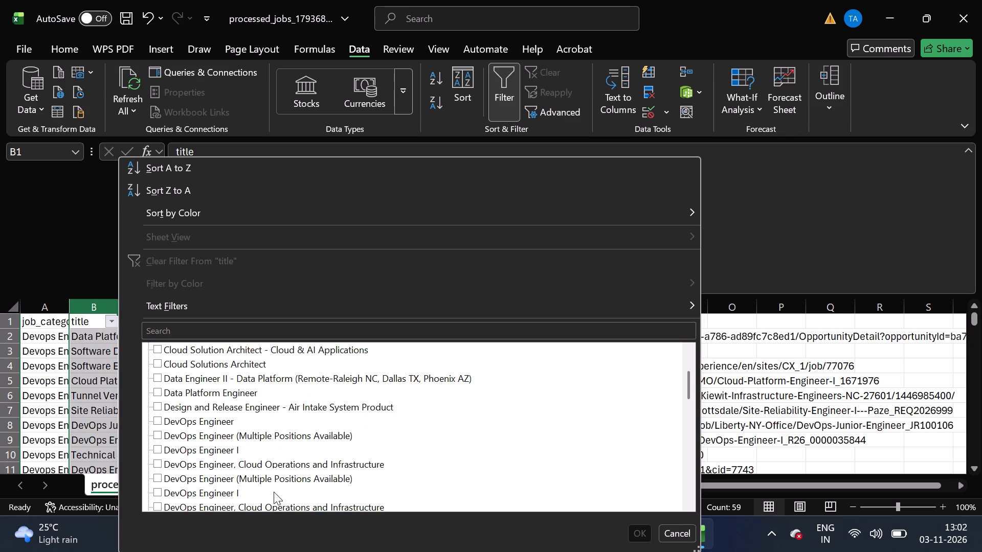
pyautogui.scroll(1, 274, 492)
pyautogui.scroll(-3, 274, 492)
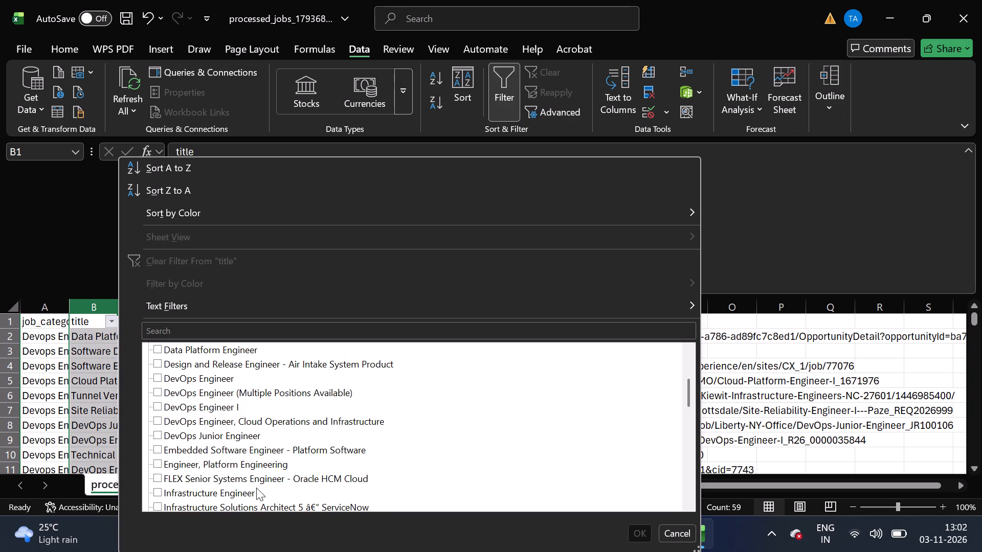
pyautogui.scroll(-1, 232, 500)
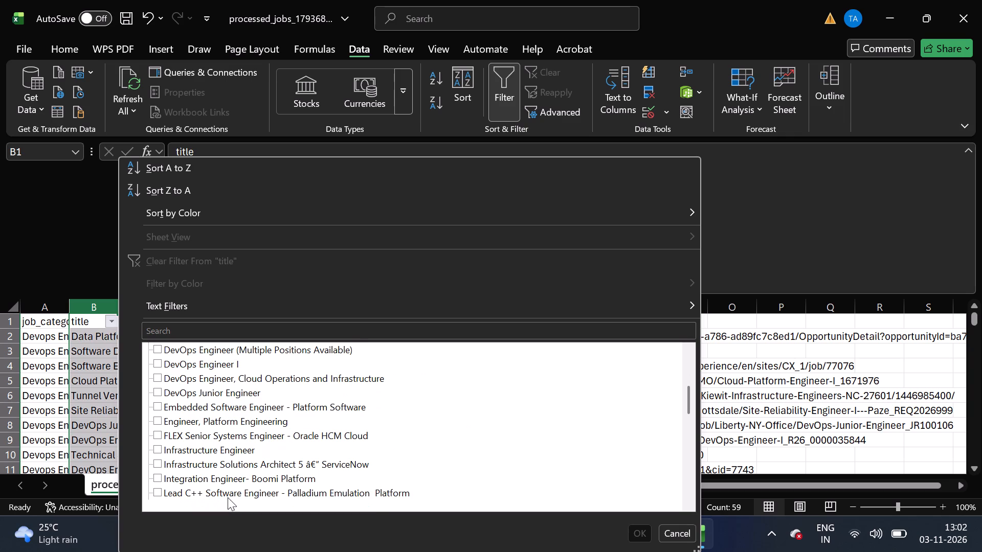
pyautogui.scroll(-1, 229, 495)
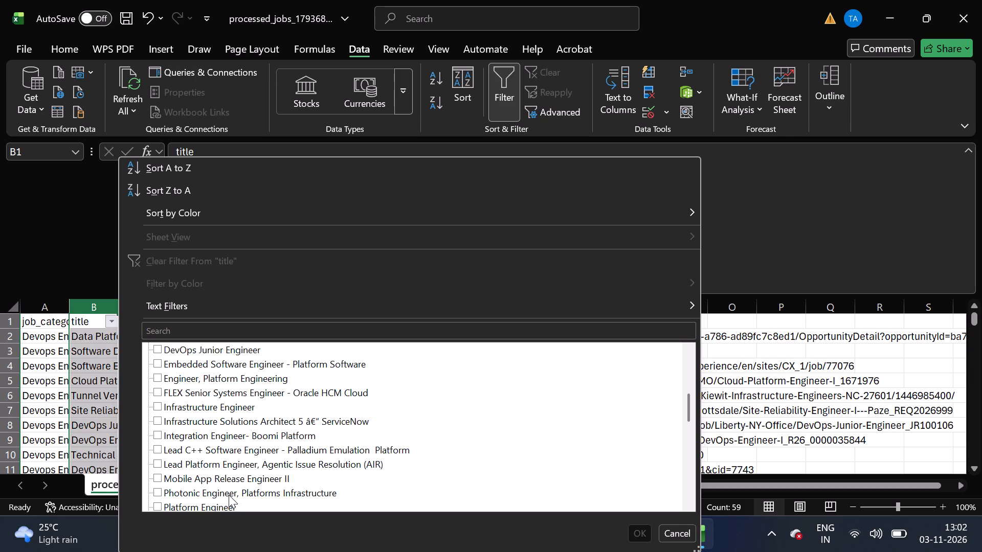
pyautogui.scroll(-1, 229, 495)
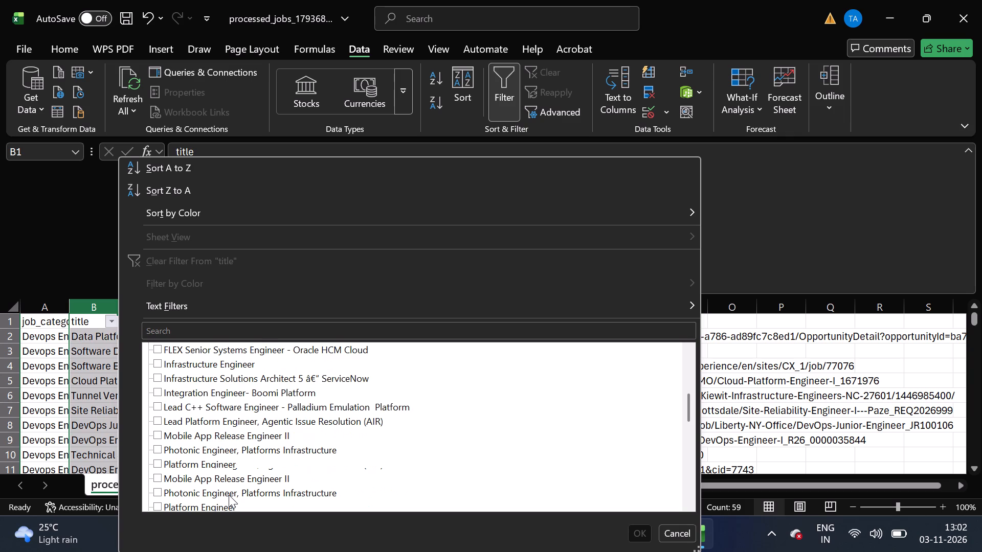
pyautogui.scroll(-1, 229, 495)
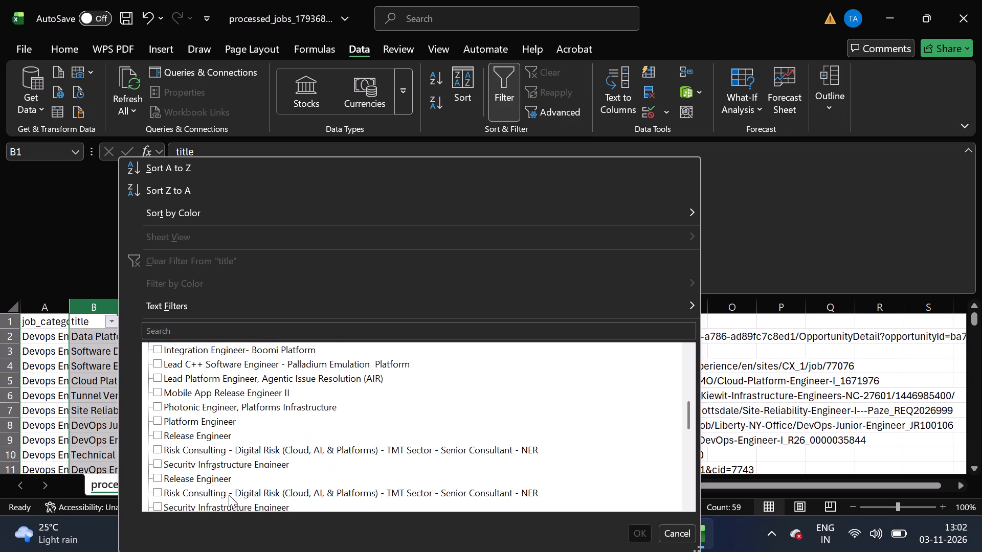
pyautogui.scroll(-2, 229, 495)
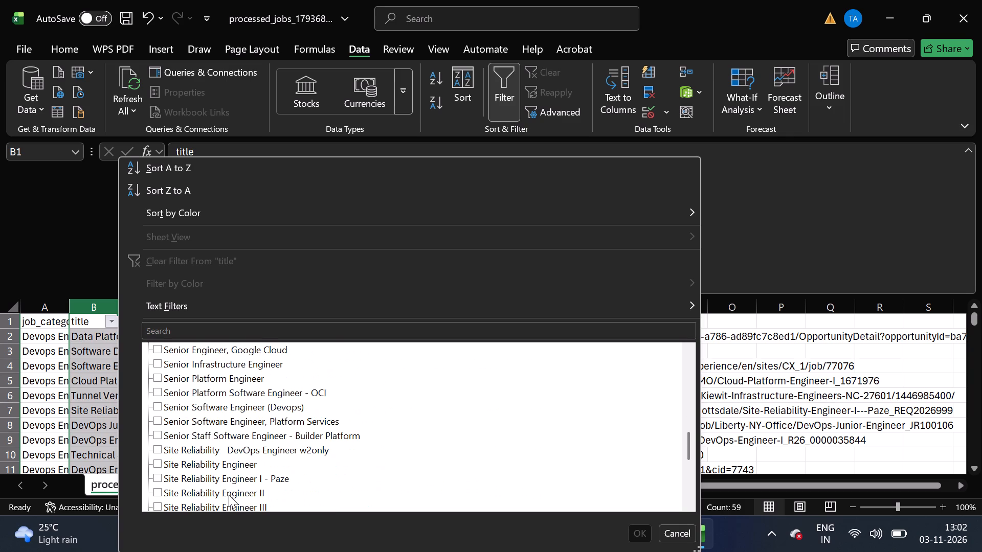
pyautogui.scroll(-3, 229, 495)
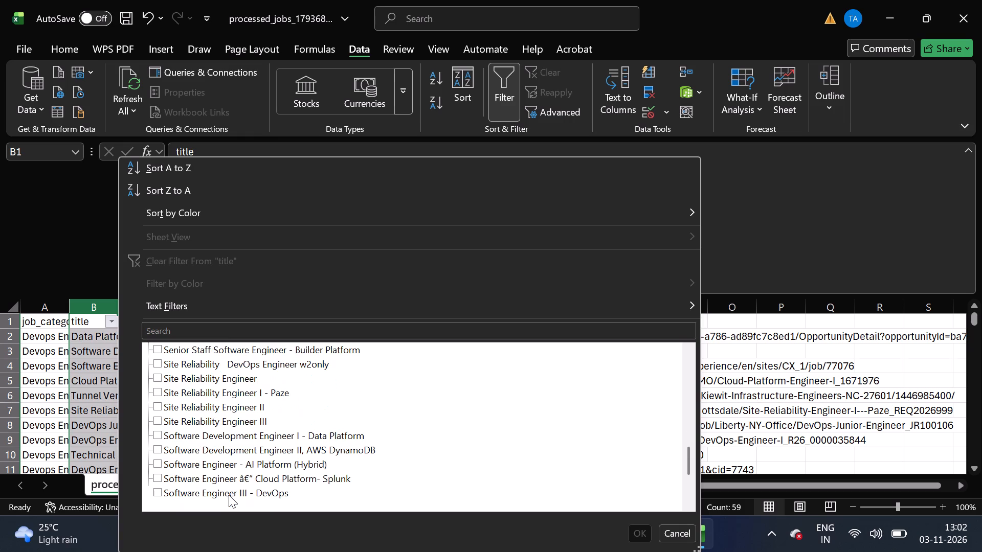
pyautogui.scroll(-2, 229, 495)
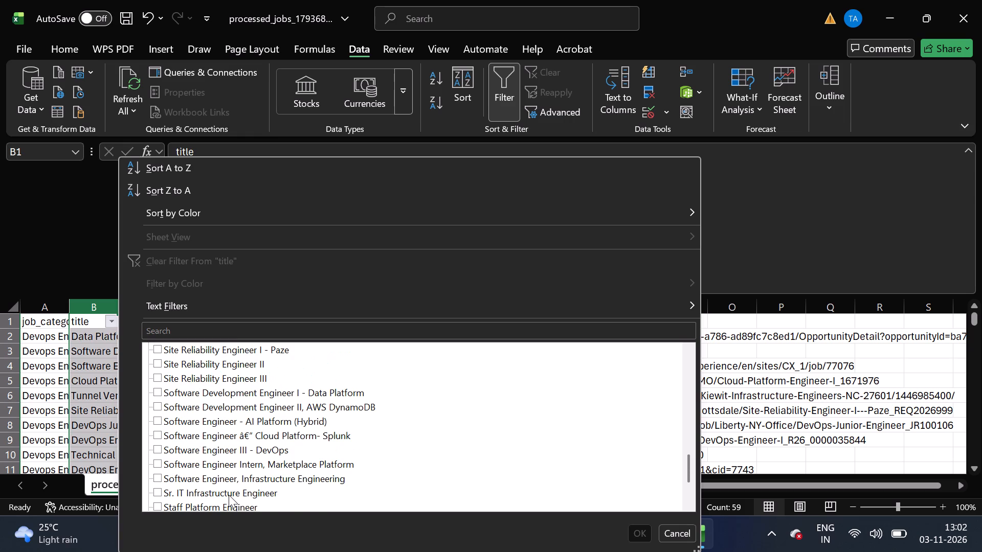
pyautogui.scroll(-1, 229, 495)
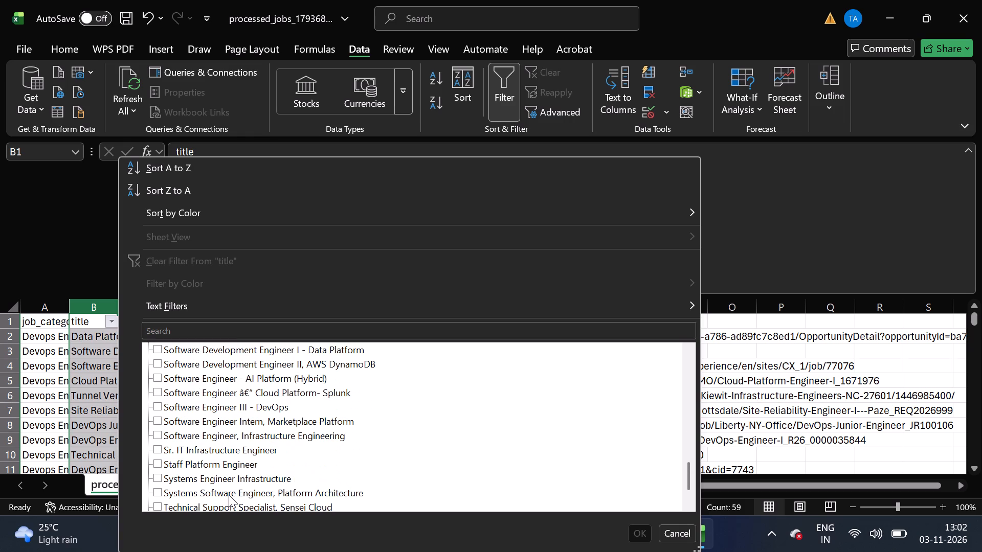
pyautogui.scroll(-1, 229, 495)
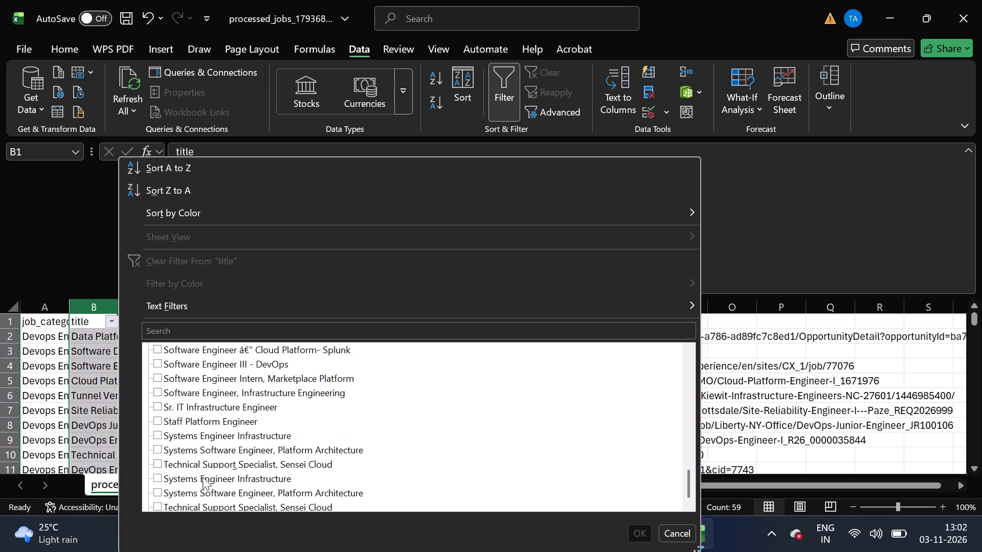
pyautogui.click(203, 477)
pyautogui.click(185, 490)
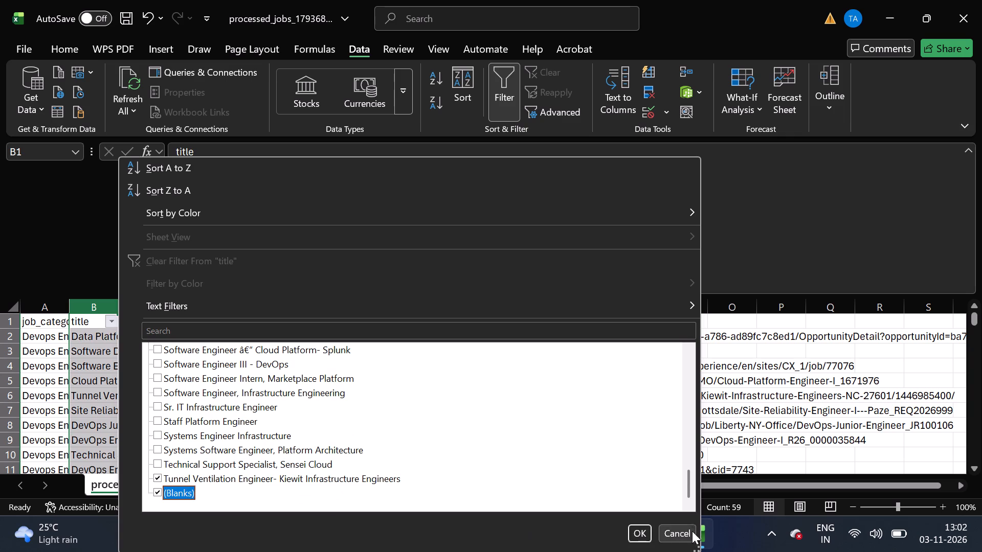
pyautogui.click(633, 538)
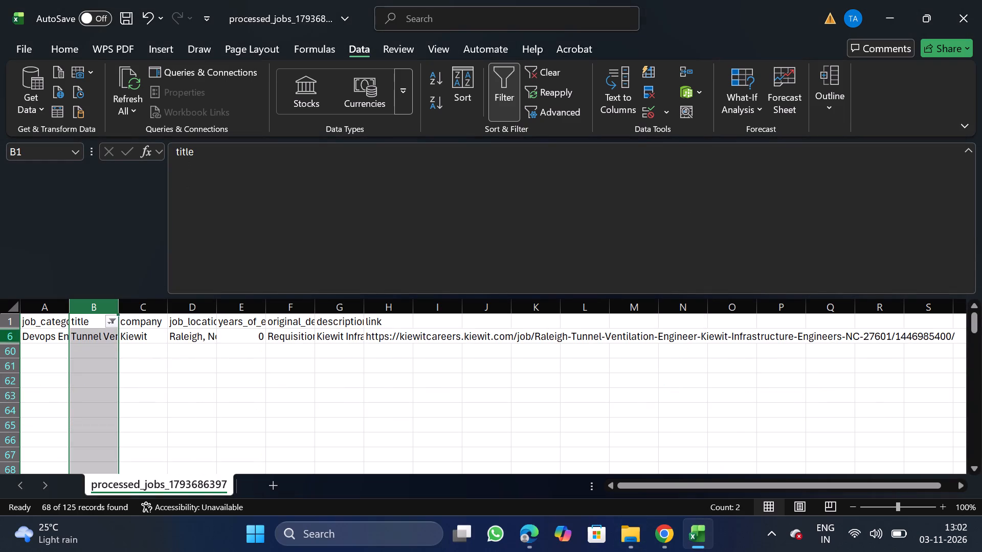
# Delete the Kiewit Tunnel Ventilation Engineer row and remove the title filter.
pyautogui.click(6, 334)
pyautogui.rightClick(30, 337)
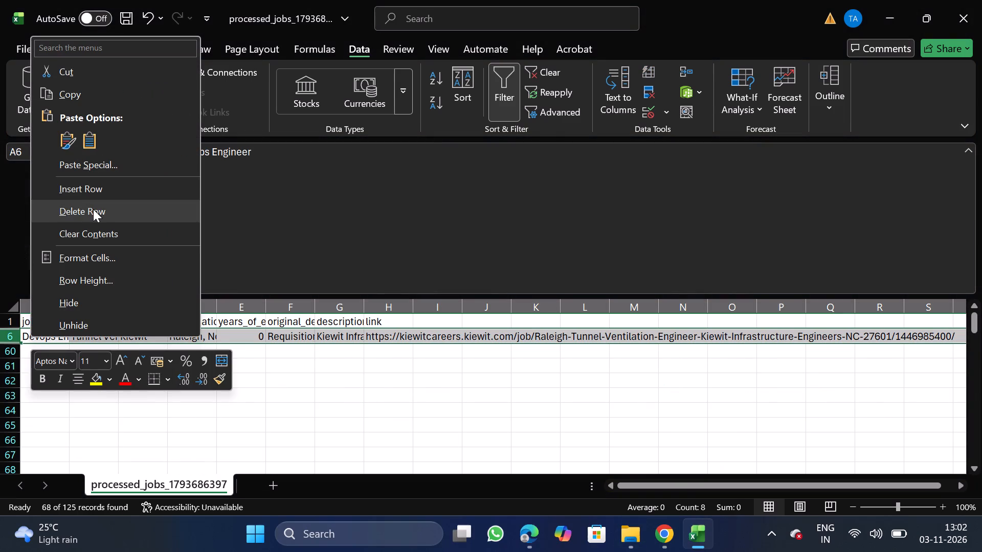
pyautogui.click(93, 209)
pyautogui.click(510, 97)
# Filter the title column again to show only titles containing "architect".
pyautogui.click(108, 306)
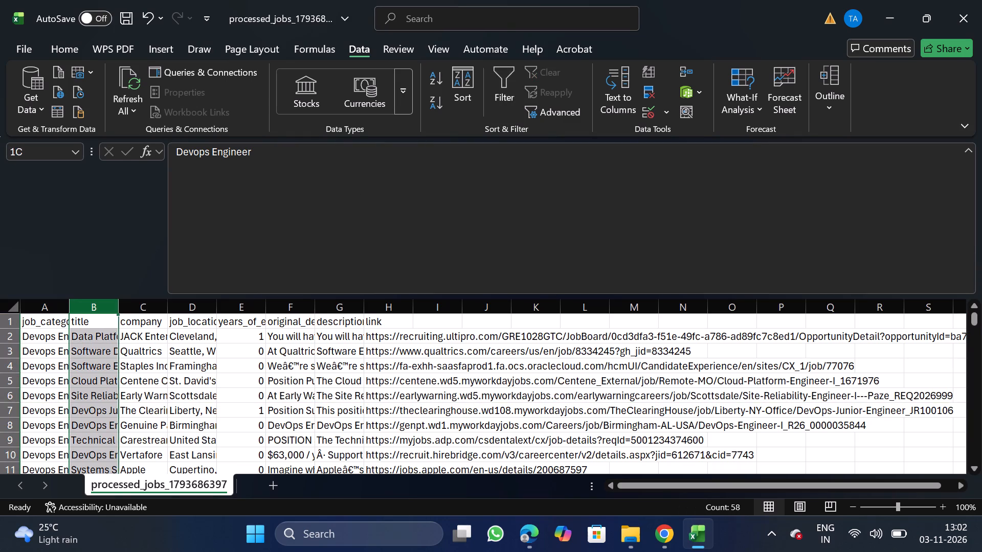
pyautogui.click(503, 114)
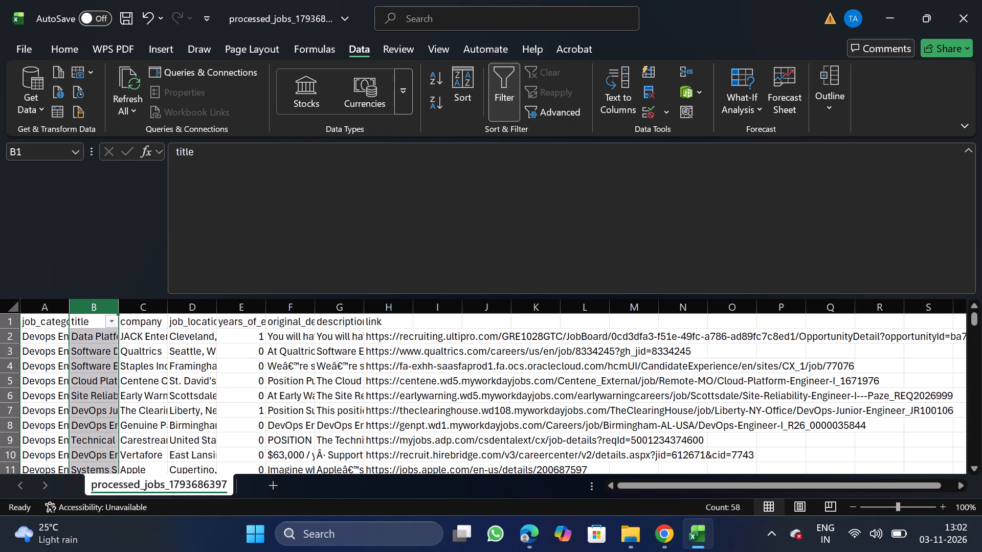
pyautogui.click(111, 323)
pyautogui.write('architect')
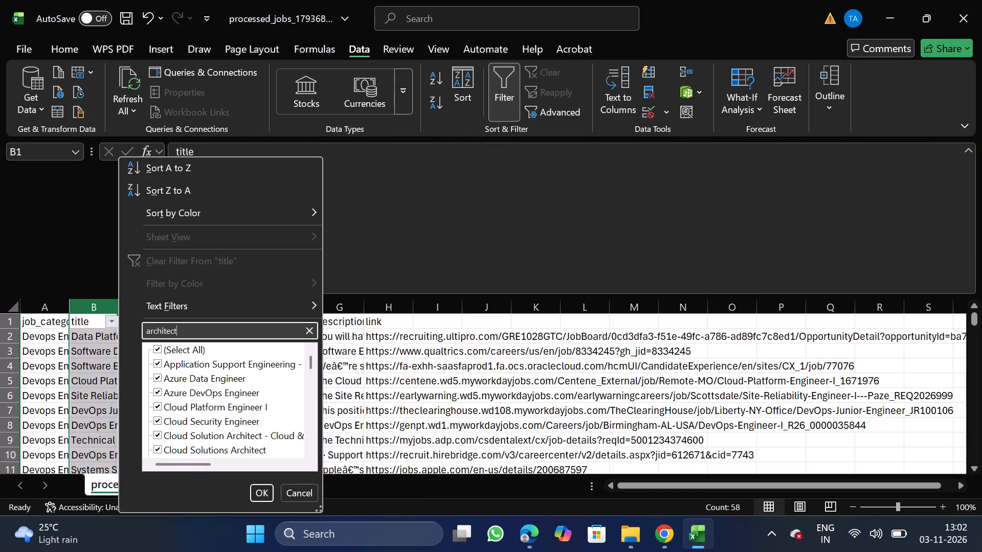
pyautogui.click(271, 490)
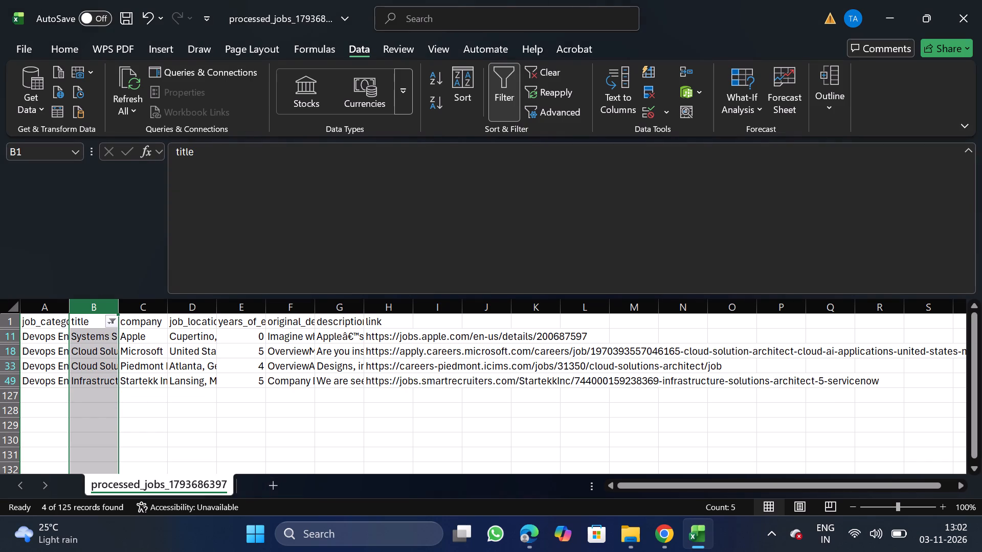
# Delete the Apple Systems Software Engineer, Platform Architecture row and remove the title filter.
pyautogui.moveTo(0, 336); pyautogui.dragTo(30, 335)
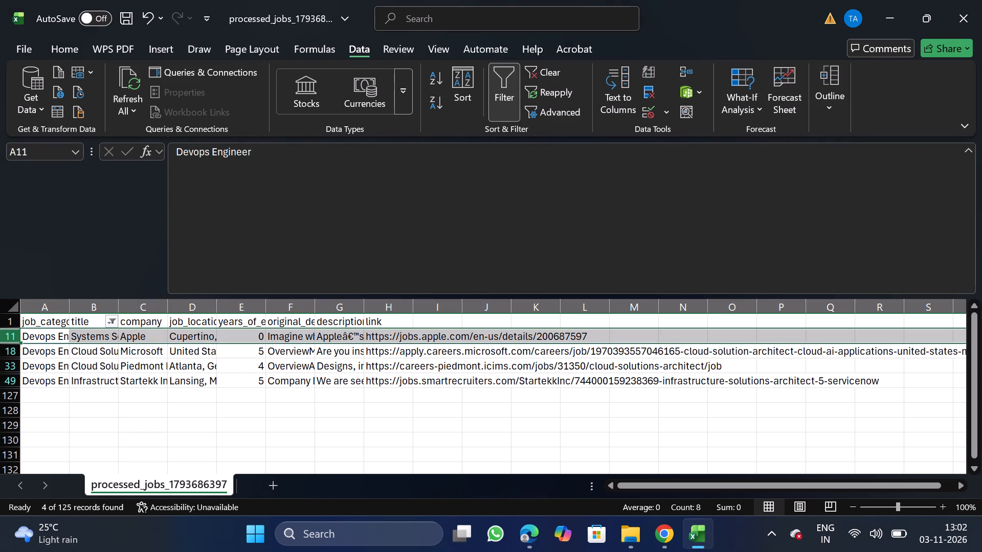
pyautogui.rightClick(30, 335)
pyautogui.click(116, 205)
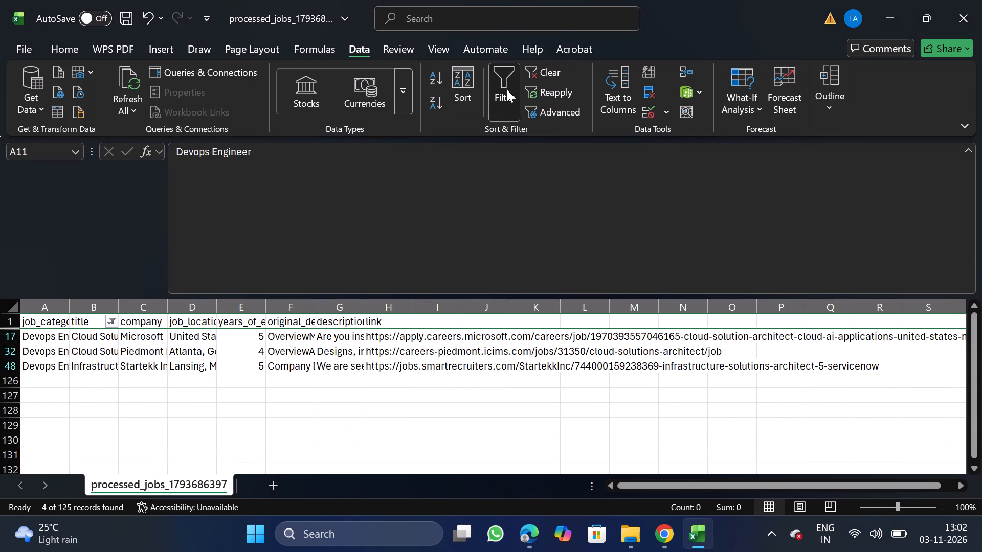
pyautogui.click(507, 89)
# Filter the title column by "consultan" to check for consultant roles, and remove the filter.
pyautogui.click(91, 312)
pyautogui.click(511, 81)
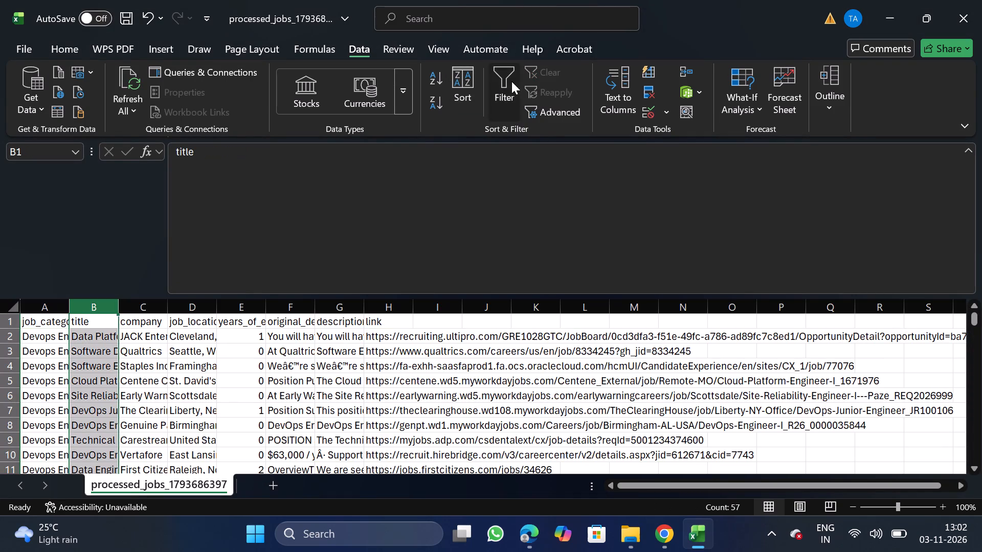
pyautogui.click(119, 324)
pyautogui.click(111, 323)
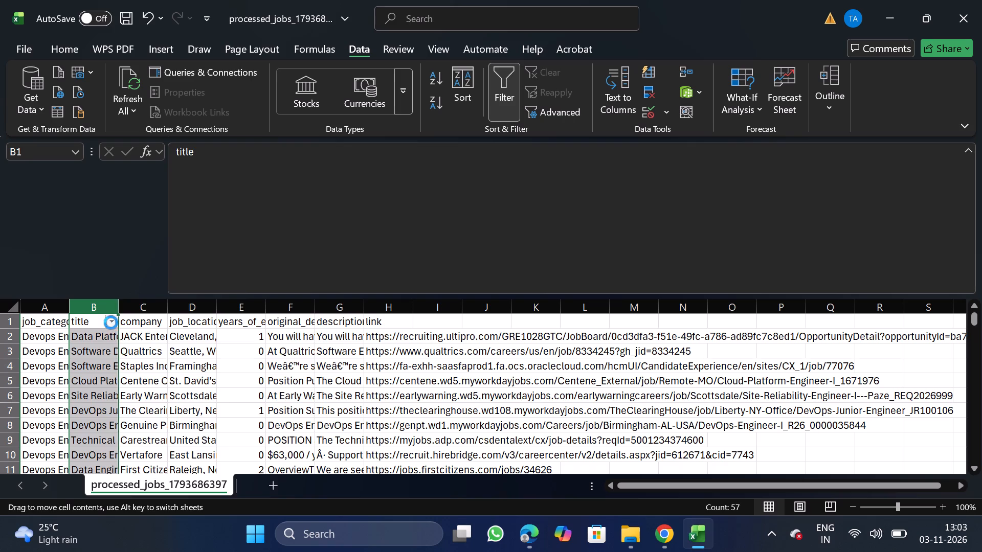
pyautogui.click(169, 333)
pyautogui.write('consultan')
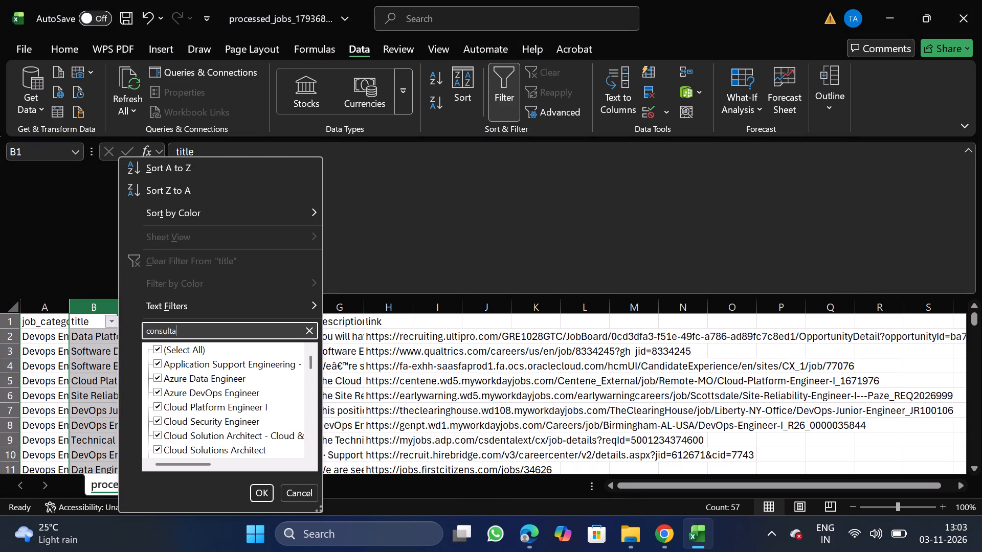
pyautogui.click(263, 493)
pyautogui.click(493, 80)
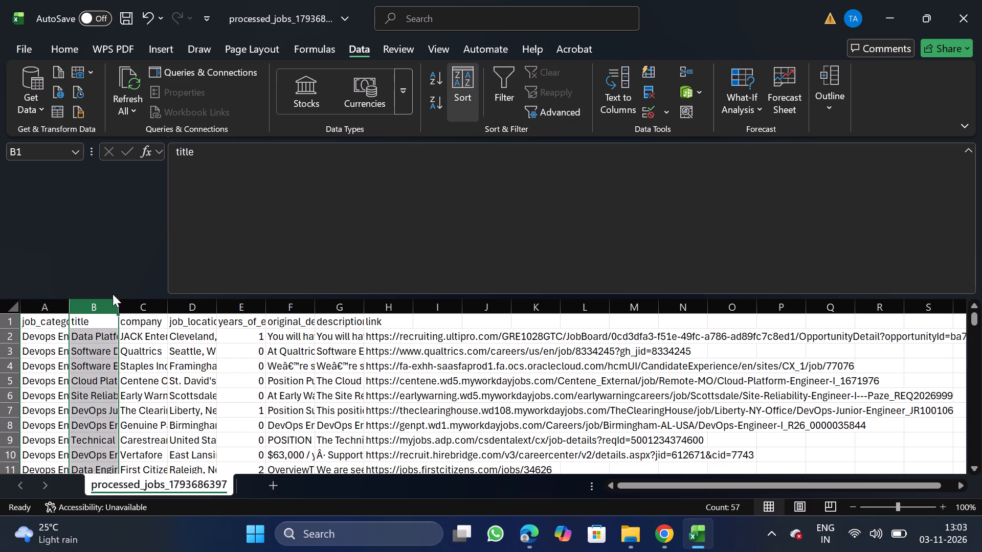
# Filter the title column to show only titles containing "lead".
pyautogui.click(107, 306)
pyautogui.click(490, 74)
pyautogui.click(119, 323)
pyautogui.click(111, 323)
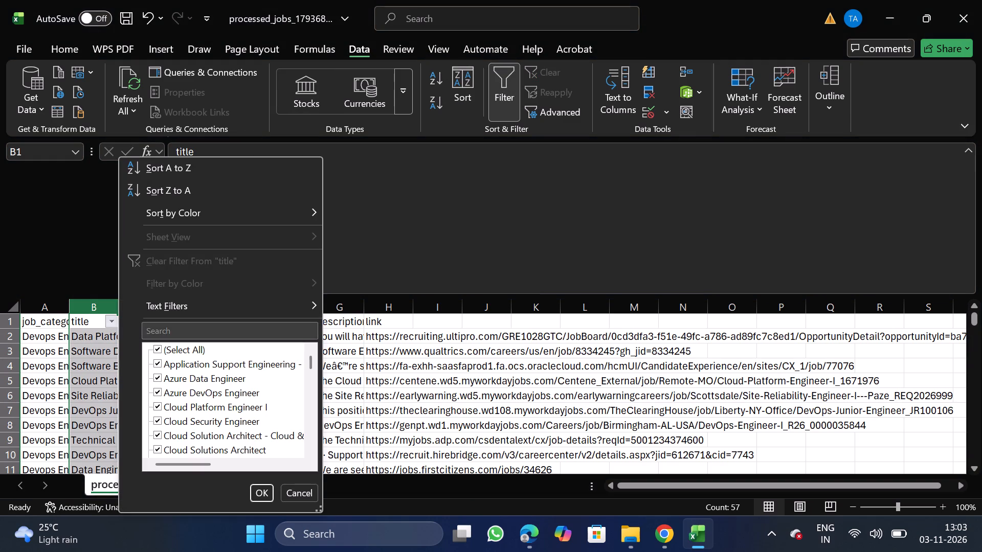
pyautogui.click(168, 332)
pyautogui.write('lead')
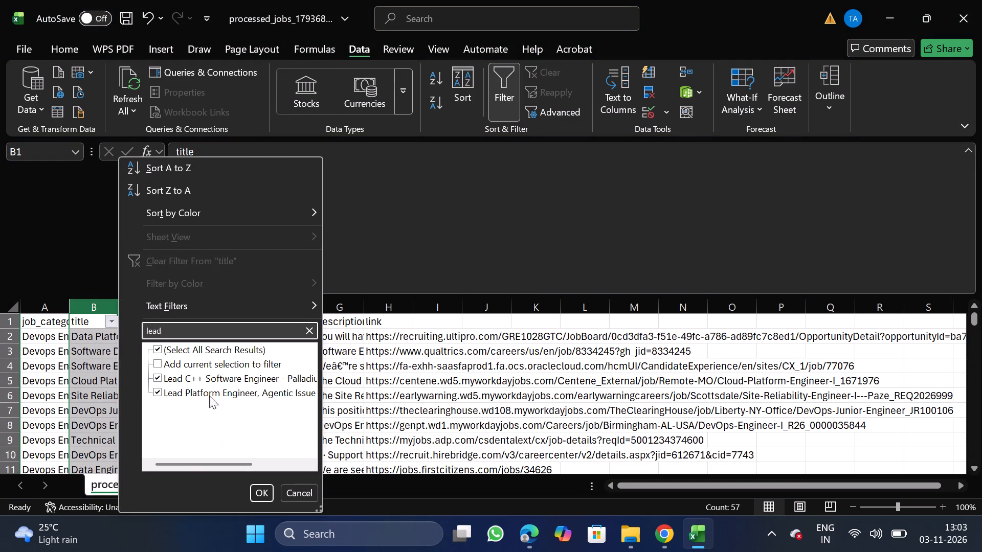
pyautogui.click(264, 488)
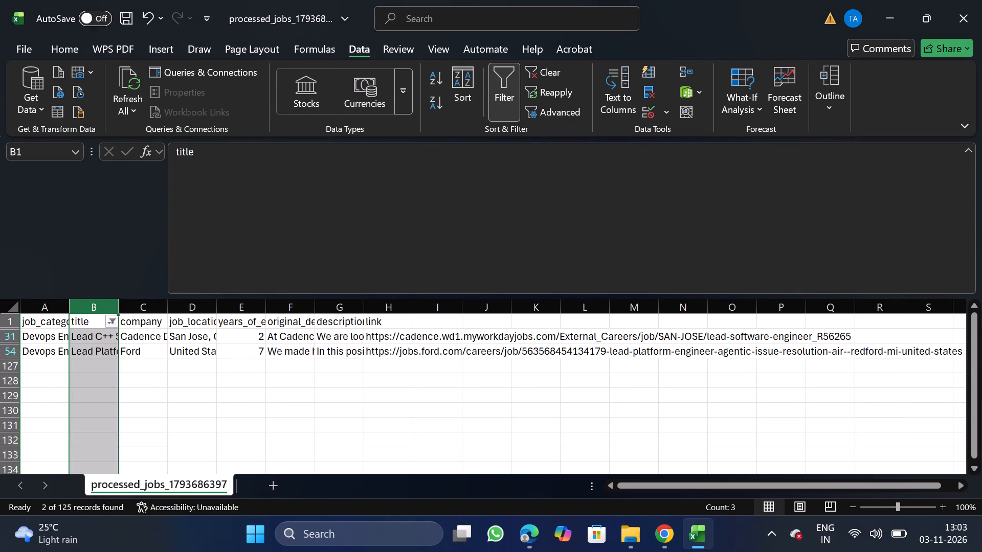
# Delete the Cadence Lead C++ Software Engineer row and remove the title filter.
pyautogui.moveTo(9, 335); pyautogui.dragTo(27, 335)
pyautogui.rightClick(27, 335)
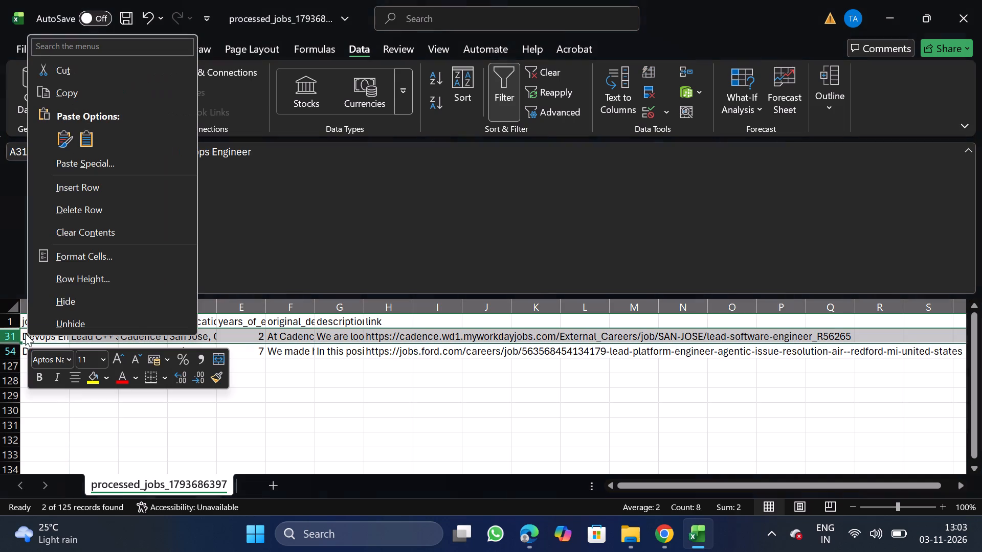
pyautogui.click(76, 206)
pyautogui.click(511, 84)
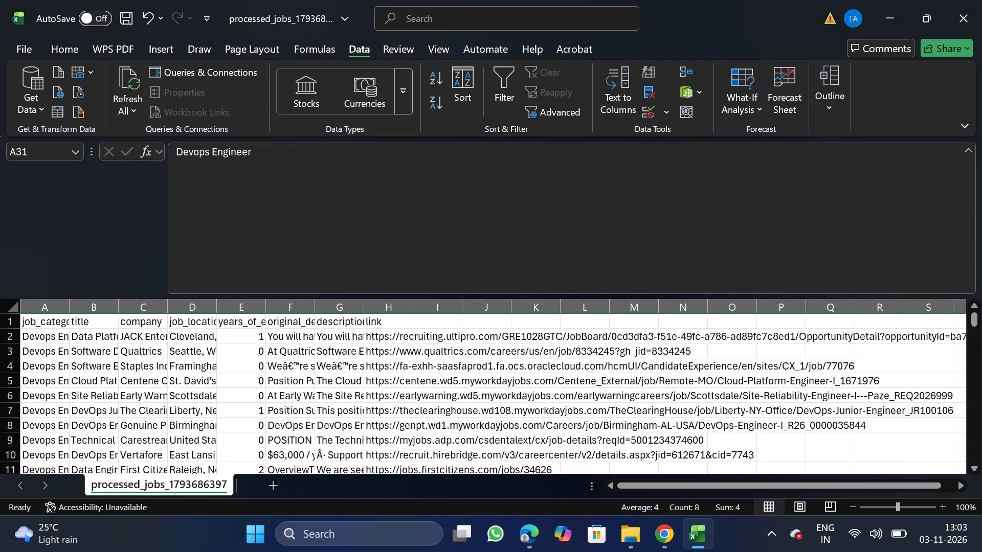
# Enable filtering again and search the title column's filter values for "principal".
pyautogui.click(103, 317)
pyautogui.click(496, 85)
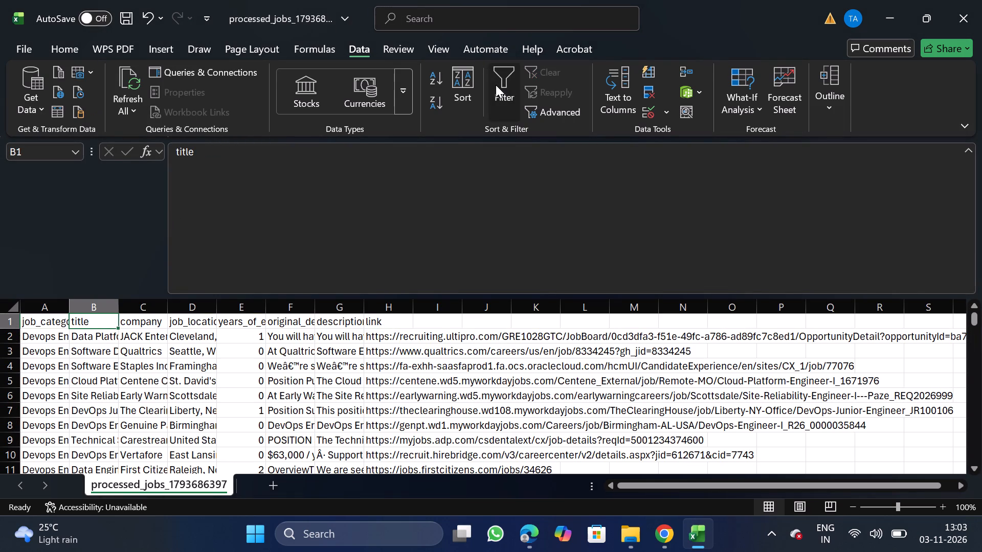
pyautogui.click(108, 323)
pyautogui.click(168, 331)
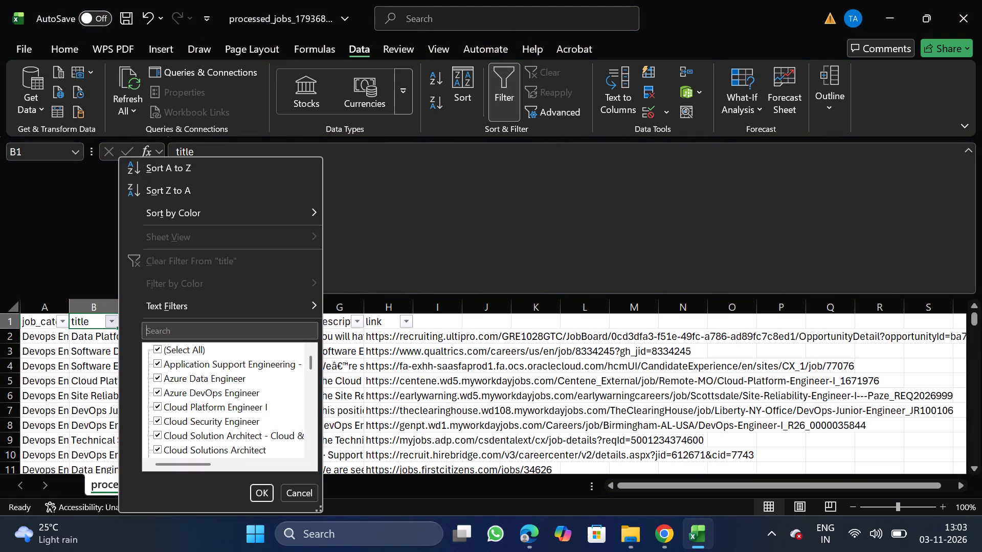
pyautogui.write('principal')
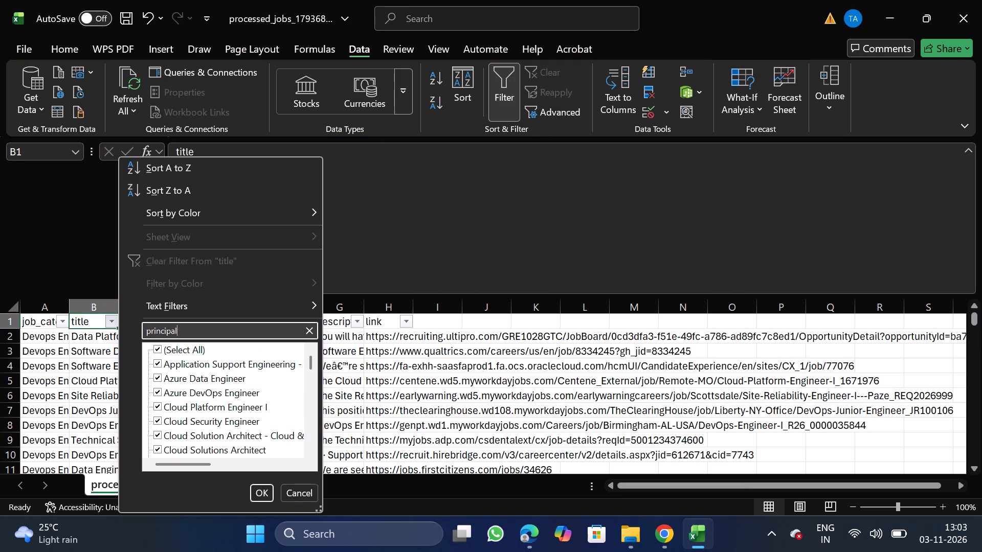
# Search the title column's filter values for "enterprise" instead, leave the search without applying it, and remove the filter.
pyautogui.press('BackSpace')
pyautogui.press('BackSpace')
pyautogui.press('BackSpace')
pyautogui.press('BackSpace')
pyautogui.press('BackSpace')
pyautogui.press('BackSpace')
pyautogui.press('BackSpace')
pyautogui.press('BackSpace')
pyautogui.press('BackSpace')
pyautogui.press('BackSpace')
pyautogui.press('BackSpace')
pyautogui.press('BackSpace')
pyautogui.press('BackSpace')
pyautogui.press('BackSpace')
pyautogui.press('BackSpace')
pyautogui.press('BackSpace')
pyautogui.press('BackSpace')
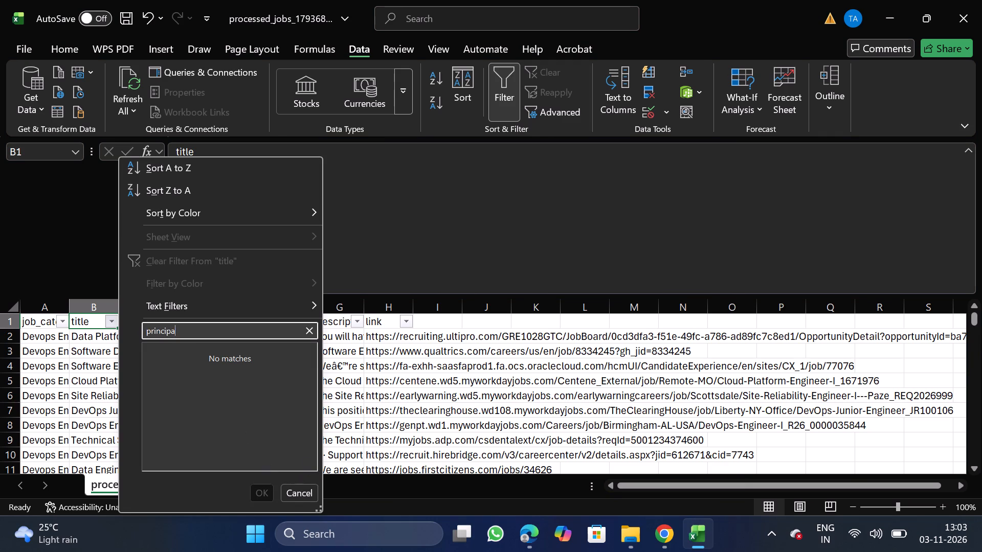
pyautogui.write('enterprise')
pyautogui.press('BackSpace')
pyautogui.click(468, 329)
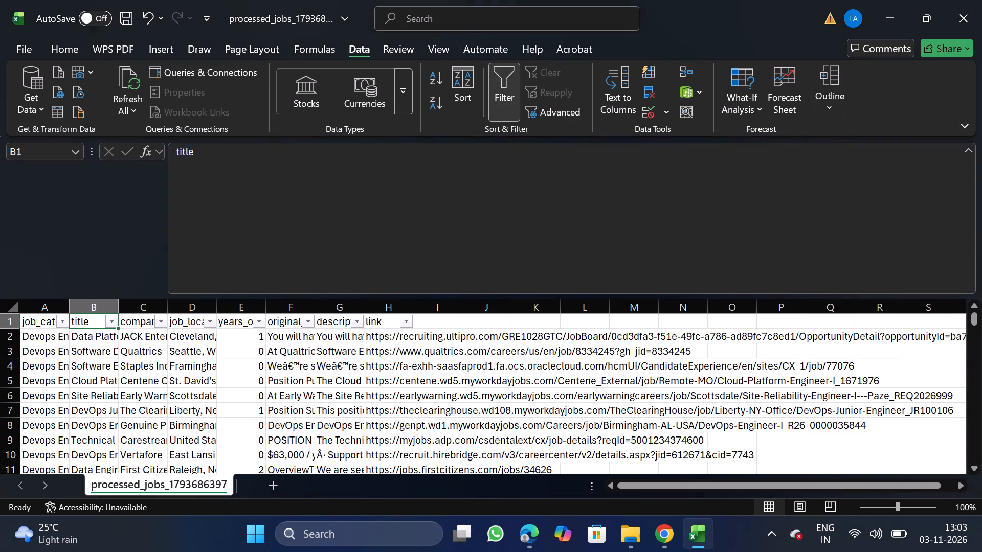
pyautogui.click(505, 88)
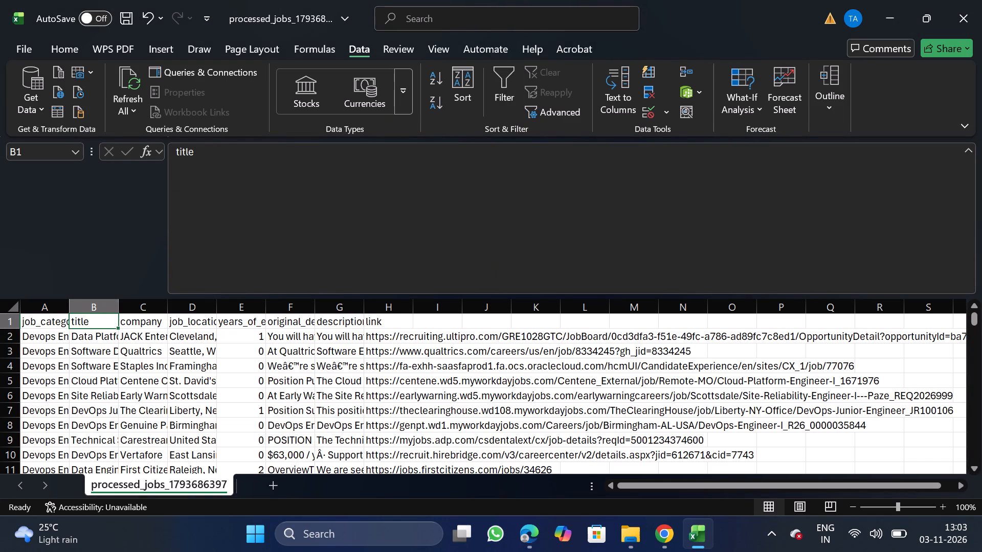
# Filter the title column to show only titles containing "staff".
pyautogui.click(137, 314)
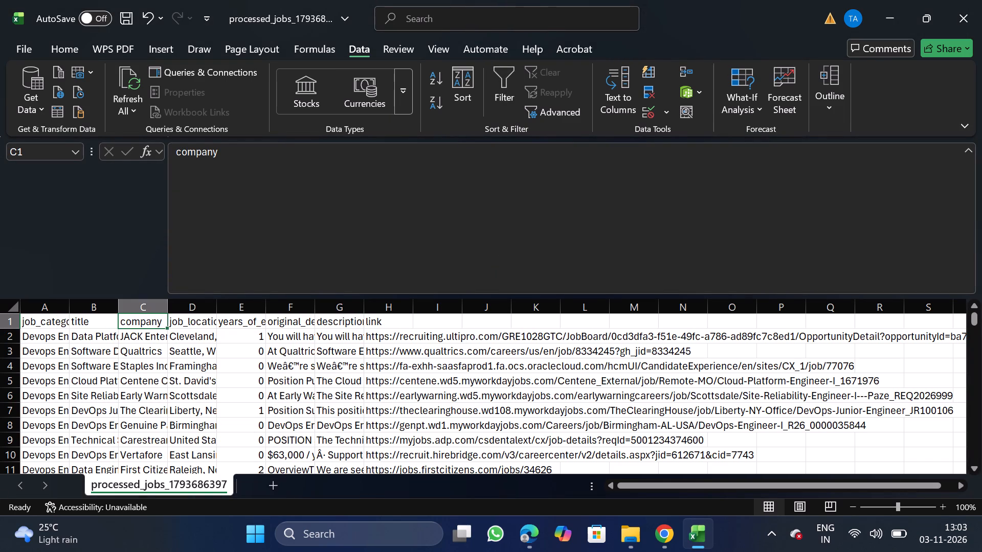
pyautogui.moveTo(101, 321); pyautogui.dragTo(508, 89)
pyautogui.click(508, 89)
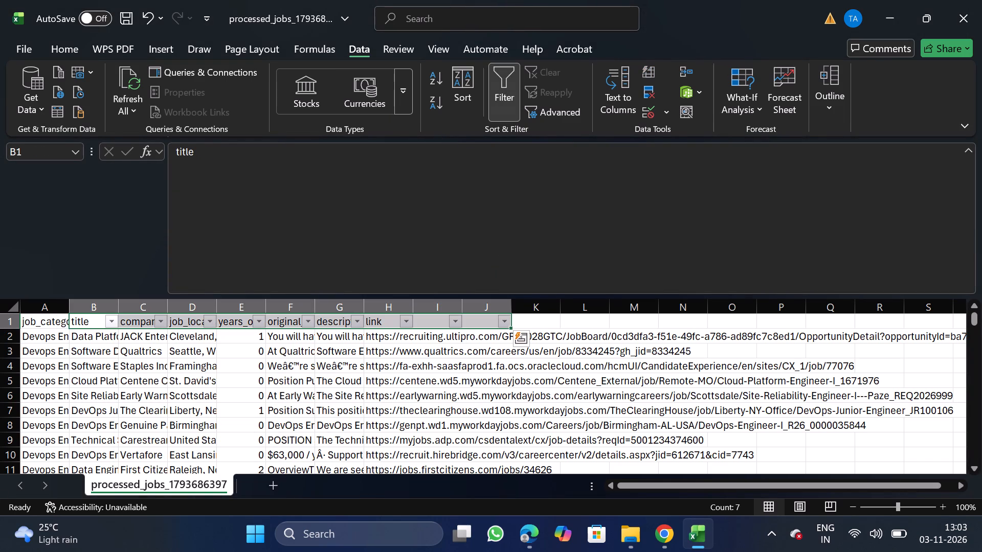
pyautogui.click(104, 324)
pyautogui.click(114, 319)
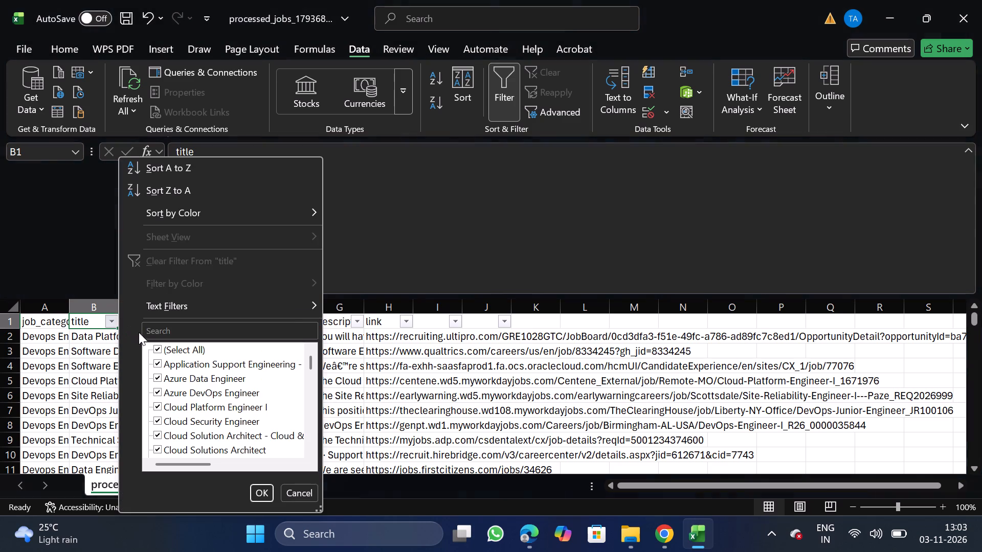
pyautogui.click(157, 329)
pyautogui.write('staff')
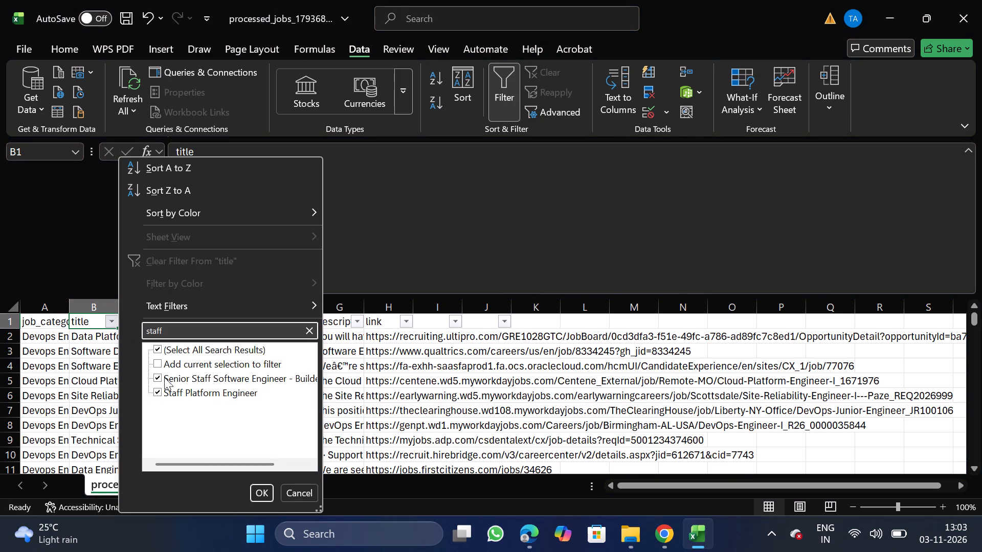
pyautogui.click(271, 497)
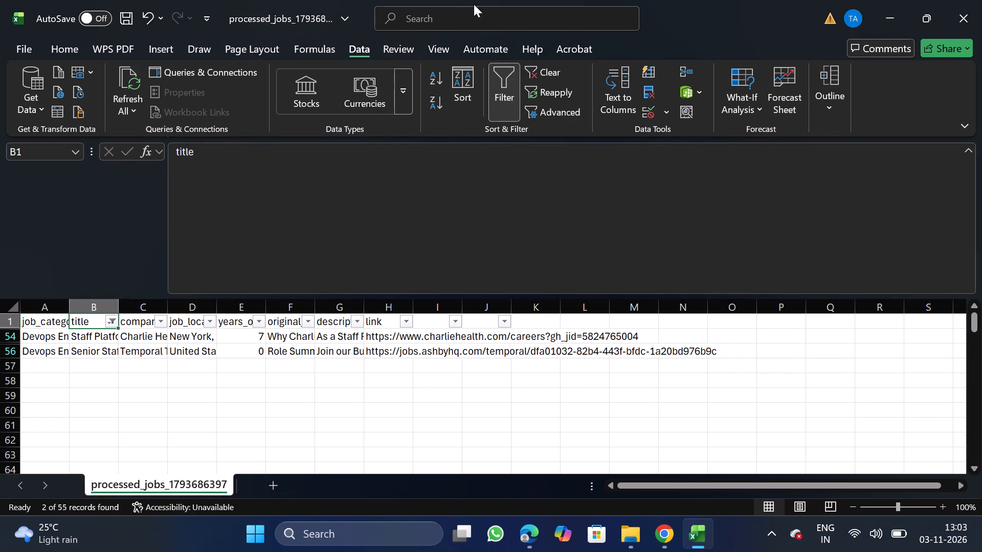
# Delete the Temporal Senior Staff Software Engineer row and remove the title filter.
pyautogui.click(14, 355)
pyautogui.moveTo(11, 350); pyautogui.dragTo(29, 348)
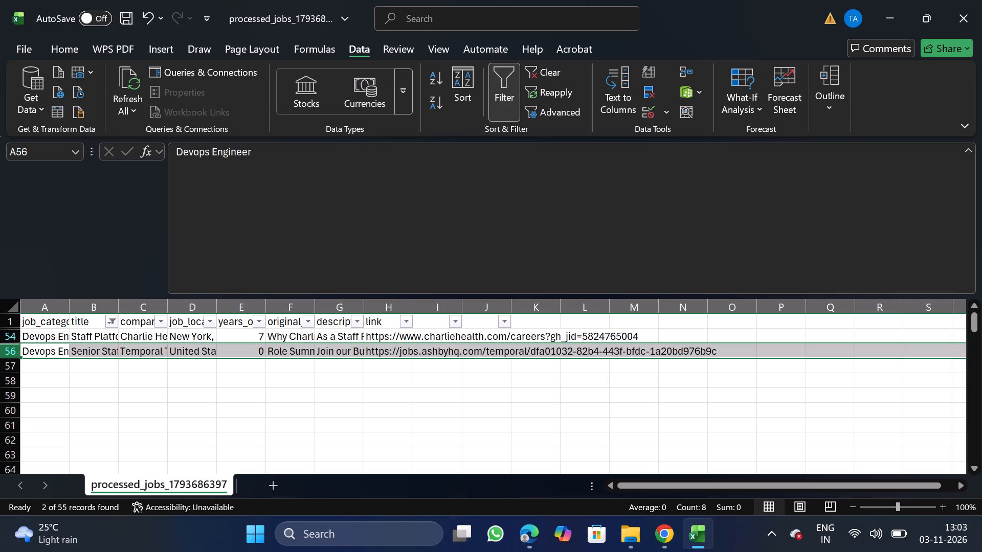
pyautogui.rightClick(37, 352)
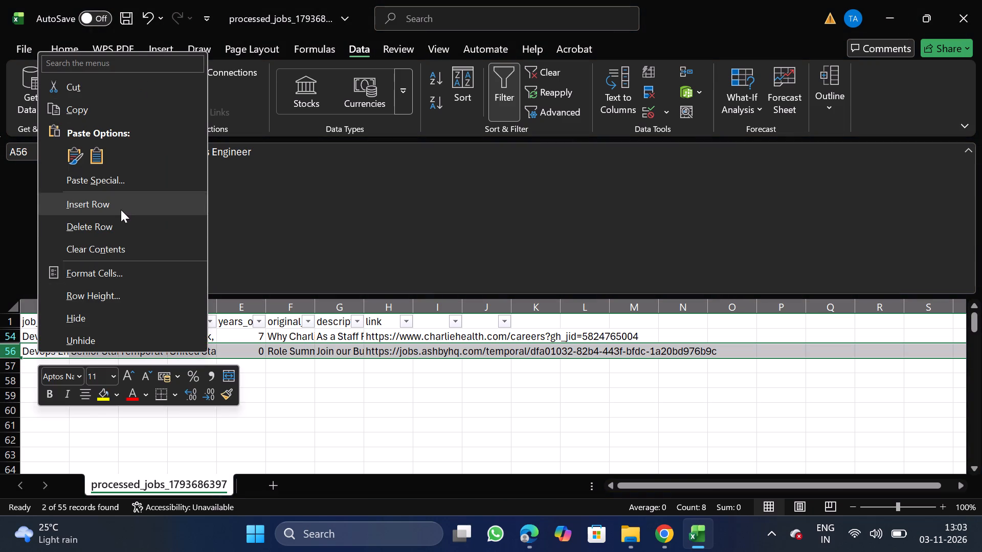
pyautogui.click(116, 225)
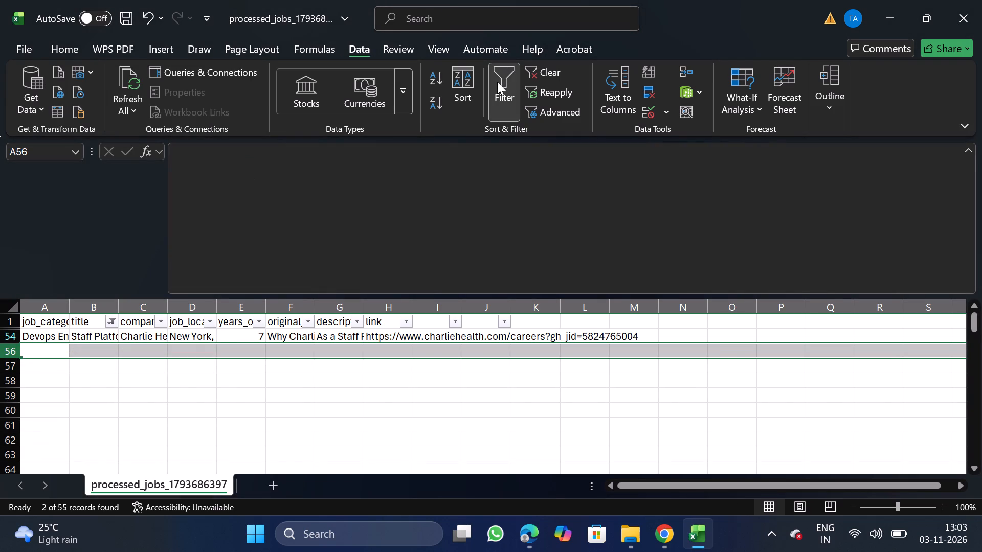
pyautogui.click(497, 82)
# Enable filtering again and search the company column's filter values for "embedded", leaving the search without applying it.
pyautogui.click(136, 318)
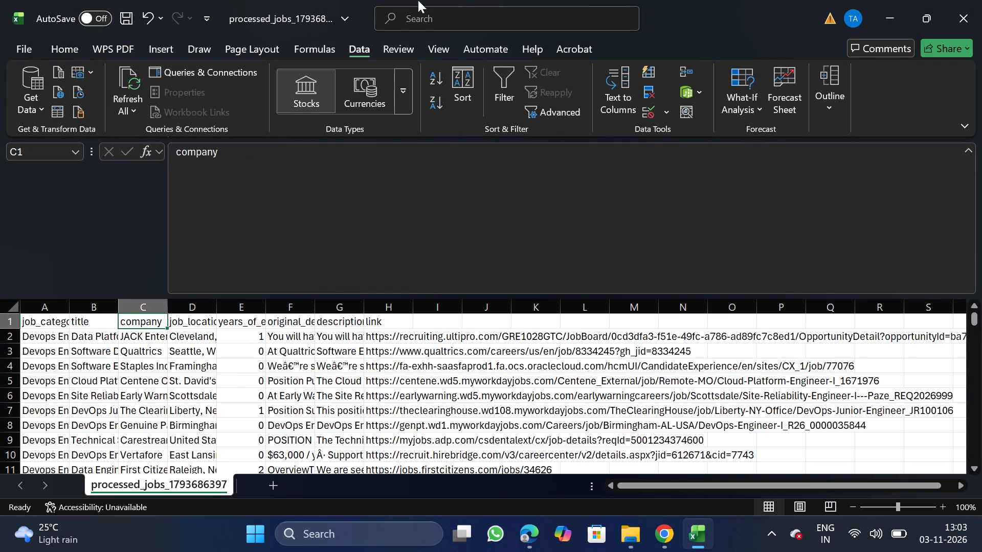
pyautogui.click(495, 71)
pyautogui.click(162, 319)
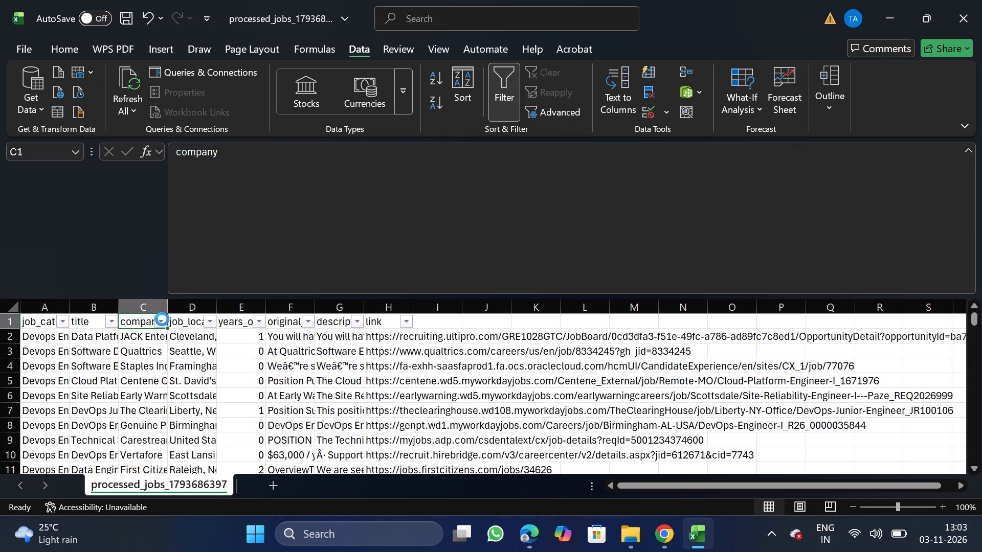
pyautogui.click(214, 331)
pyautogui.write('embedded')
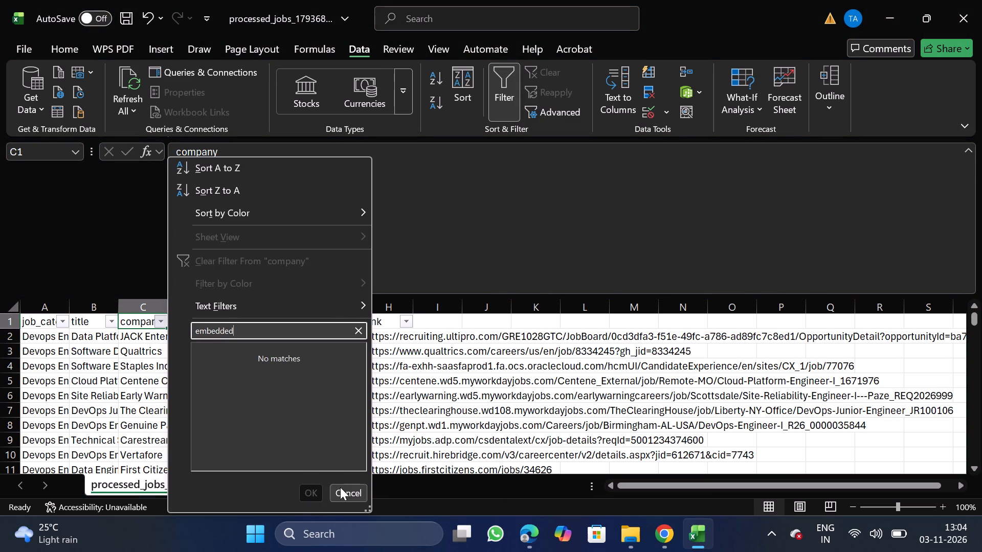
pyautogui.press('BackSpace')
pyautogui.click(124, 338)
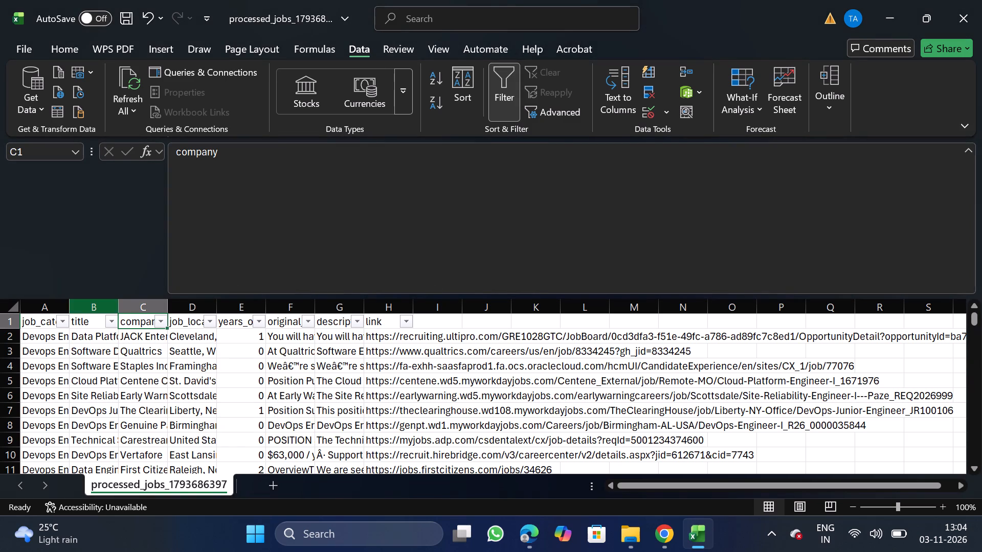
# Filter the title column to show only titles containing "embed".
pyautogui.click(108, 311)
pyautogui.click(109, 319)
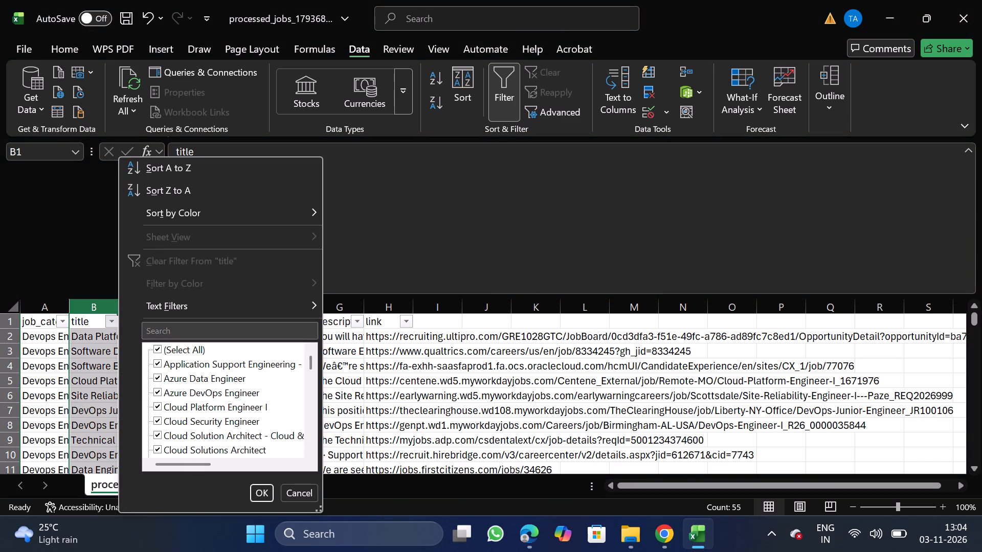
pyautogui.click(160, 329)
pyautogui.write('emv')
pyautogui.press('BackSpace')
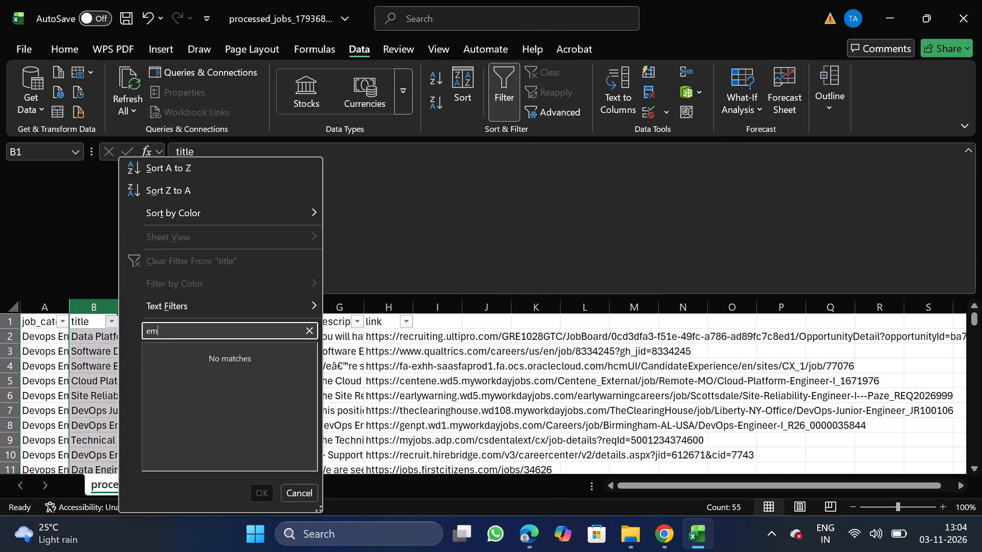
pyautogui.write('bed')
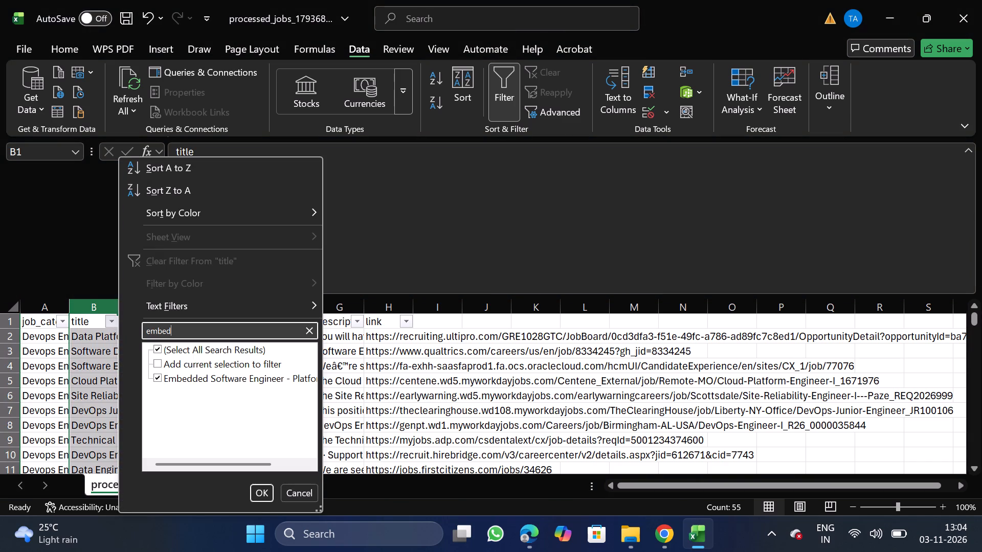
pyautogui.click(262, 493)
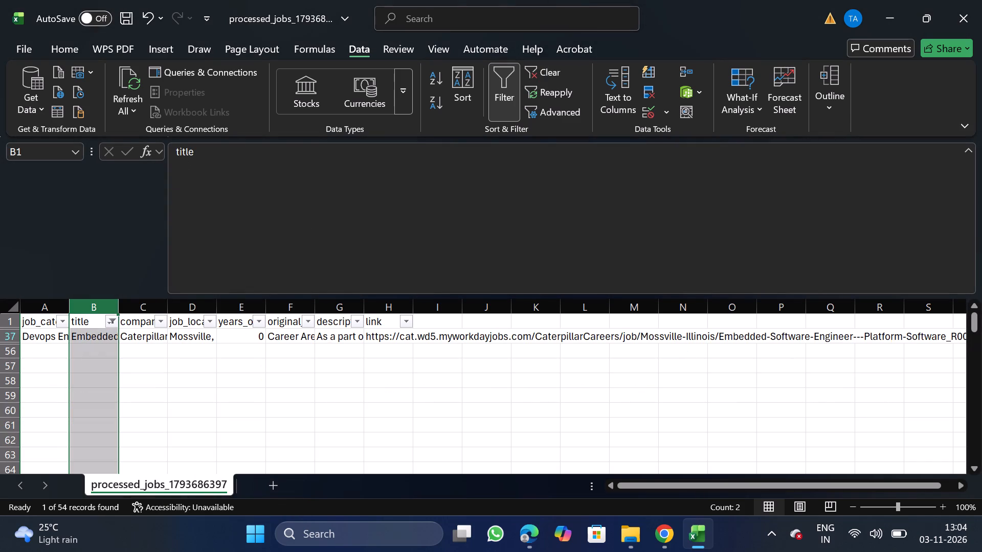
# Delete the Caterpillar Embedded Software Engineer - Platform Software row and remove the title filter.
pyautogui.click(0, 335)
pyautogui.rightClick(15, 336)
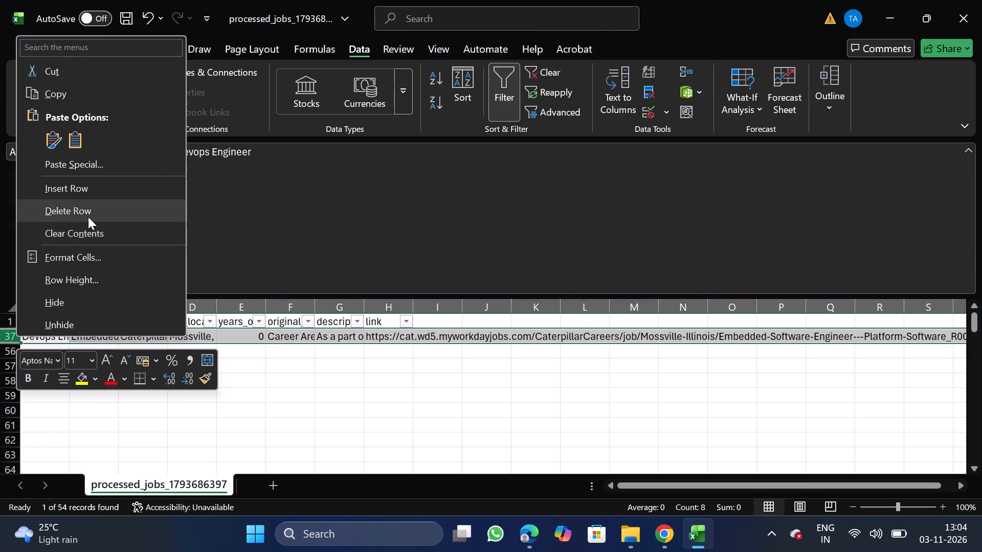
pyautogui.click(91, 214)
pyautogui.click(499, 98)
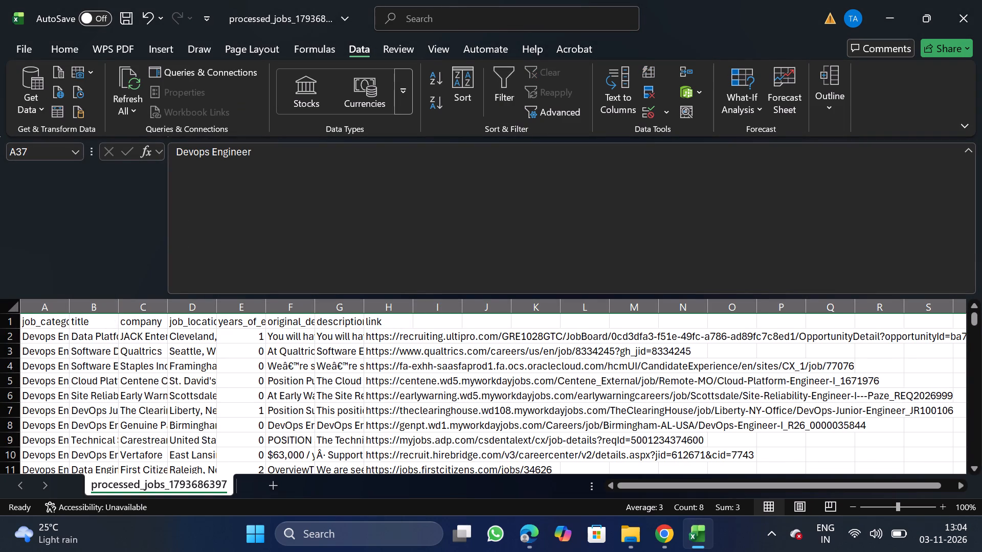
# Enable filtering again and search the company column's filter values for "walmart".
pyautogui.click(128, 315)
pyautogui.click(504, 81)
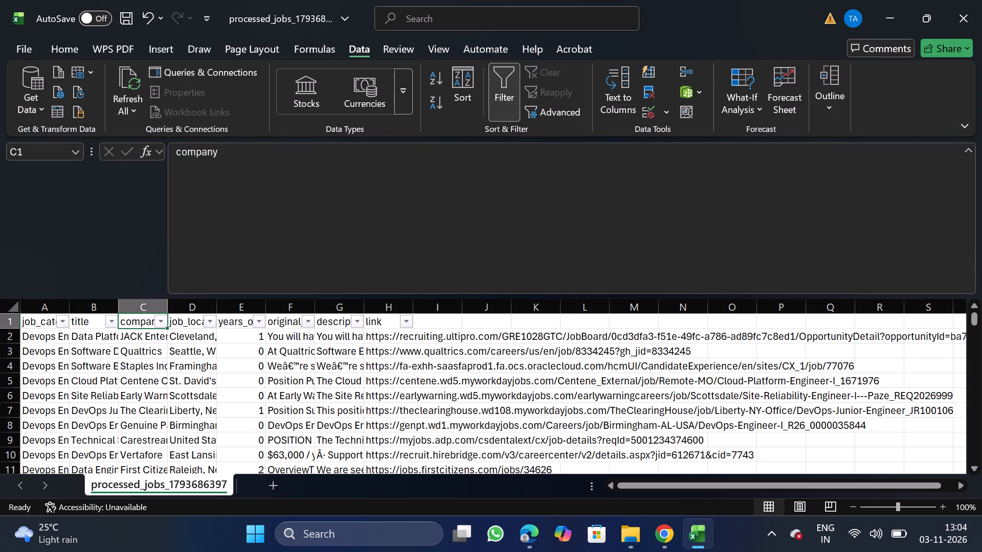
pyautogui.click(161, 328)
pyautogui.click(213, 338)
pyautogui.click(207, 334)
pyautogui.write('walmart')
# Replace the company filter search with "dried" to check for matching companies.
pyautogui.press('BackSpace')
pyautogui.press('BackSpace')
pyautogui.press('BackSpace')
pyautogui.press('BackSpace')
pyautogui.press('BackSpace')
pyautogui.press('BackSpace')
pyautogui.press('BackSpace')
pyautogui.press('BackSpace')
pyautogui.press('BackSpace')
pyautogui.press('BackSpace')
pyautogui.press('BackSpace')
pyautogui.press('BackSpace')
pyautogui.press('BackSpace')
pyautogui.press('BackSpace')
pyautogui.press('BackSpace')
pyautogui.press('BackSpace')
pyautogui.press('BackSpace')
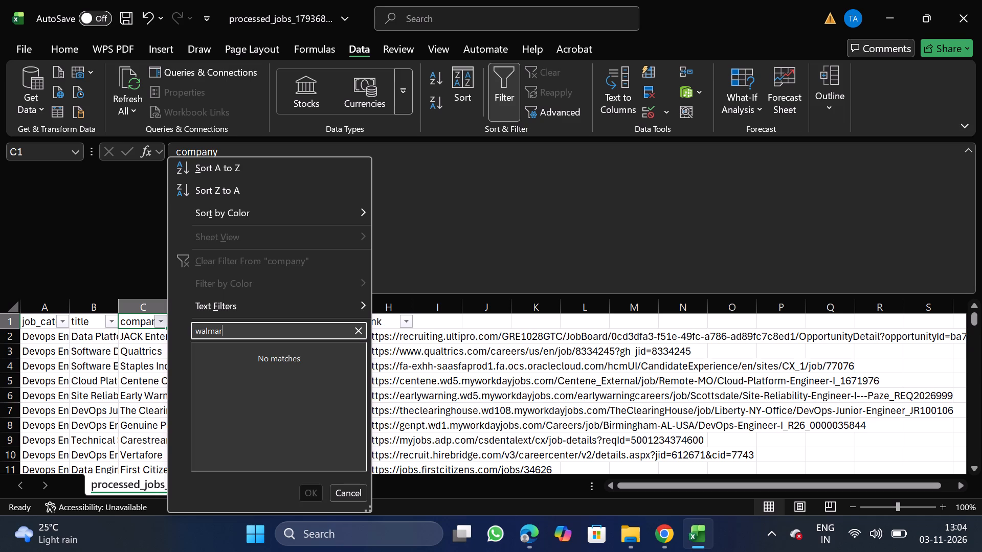
pyautogui.write('dried')
# Search the company column's filter values for "capital".
pyautogui.press('BackSpace')
pyautogui.press('BackSpace')
pyautogui.press('BackSpace')
pyautogui.press('BackSpace')
pyautogui.press('BackSpace')
pyautogui.press('BackSpace')
pyautogui.press('BackSpace')
pyautogui.press('BackSpace')
pyautogui.press('BackSpace')
pyautogui.press('BackSpace')
pyautogui.press('BackSpace')
pyautogui.press('BackSpace')
pyautogui.press('BackSpace')
pyautogui.write('capital')
# Search the company column's filter values for "under".
pyautogui.press('BackSpace')
pyautogui.press('BackSpace')
pyautogui.press('BackSpace')
pyautogui.press('BackSpace')
pyautogui.press('BackSpace')
pyautogui.press('BackSpace')
pyautogui.press('BackSpace')
pyautogui.press('BackSpace')
pyautogui.press('BackSpace')
pyautogui.press('BackSpace')
pyautogui.press('BackSpace')
pyautogui.press('BackSpace')
pyautogui.press('BackSpace')
pyautogui.press('BackSpace')
pyautogui.press('BackSpace')
pyautogui.press('BackSpace')
pyautogui.press('BackSpace')
pyautogui.write('under')
# Search the company column's filter values for "hunt".
pyautogui.press('BackSpace')
pyautogui.press('BackSpace')
pyautogui.press('BackSpace')
pyautogui.press('BackSpace')
pyautogui.press('BackSpace')
pyautogui.press('BackSpace')
pyautogui.press('BackSpace')
pyautogui.press('BackSpace')
pyautogui.press('BackSpace')
pyautogui.press('BackSpace')
pyautogui.press('BackSpace')
pyautogui.press('BackSpace')
pyautogui.press('BackSpace')
pyautogui.press('BackSpace')
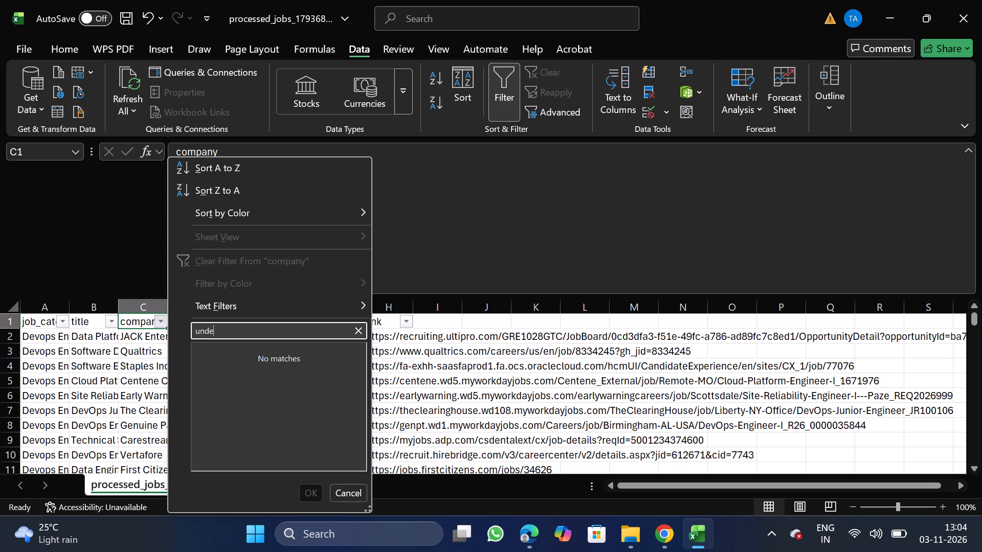
pyautogui.write('hunt')
# Search the company column's filter values for "skim".
pyautogui.press('BackSpace')
pyautogui.press('BackSpace')
pyautogui.press('BackSpace')
pyautogui.press('BackSpace')
pyautogui.press('BackSpace')
pyautogui.press('BackSpace')
pyautogui.press('BackSpace')
pyautogui.press('BackSpace')
pyautogui.press('BackSpace')
pyautogui.press('BackSpace')
pyautogui.press('BackSpace')
pyautogui.press('BackSpace')
pyautogui.press('BackSpace')
pyautogui.press('BackSpace')
pyautogui.press('BackSpace')
pyautogui.write('skim')
# Search the company column's filter values for "apex".
pyautogui.press('BackSpace')
pyautogui.press('BackSpace')
pyautogui.press('BackSpace')
pyautogui.press('BackSpace')
pyautogui.press('BackSpace')
pyautogui.press('BackSpace')
pyautogui.press('BackSpace')
pyautogui.press('BackSpace')
pyautogui.press('BackSpace')
pyautogui.press('BackSpace')
pyautogui.press('BackSpace')
pyautogui.press('BackSpace')
pyautogui.press('BackSpace')
pyautogui.press('BackSpace')
pyautogui.press('BackSpace')
pyautogui.write('apex')
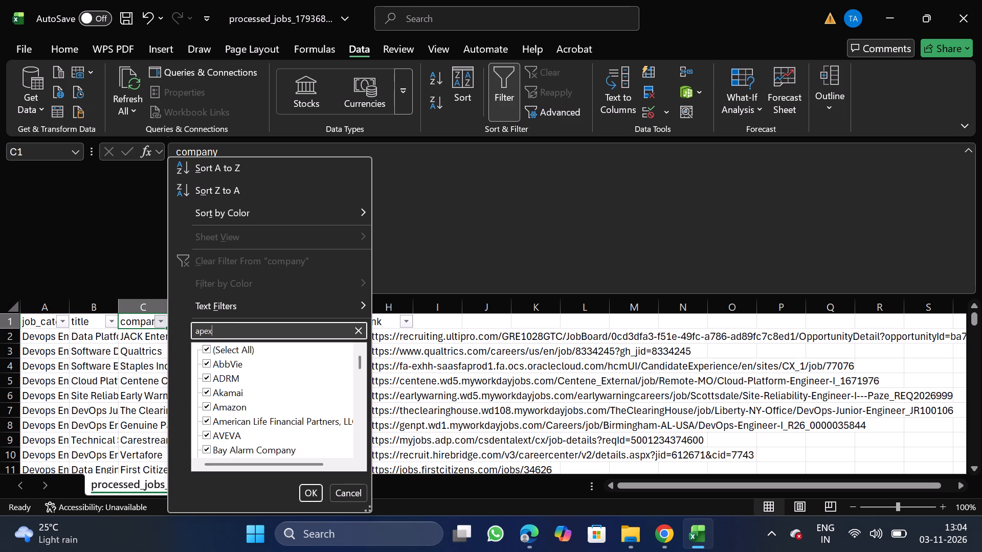
# Search the company column's filter values for "in landem" and close the search without applying a filter.
pyautogui.press('BackSpace')
pyautogui.press('BackSpace')
pyautogui.press('BackSpace')
pyautogui.press('BackSpace')
pyautogui.press('BackSpace')
pyautogui.press('BackSpace')
pyautogui.press('BackSpace')
pyautogui.press('BackSpace')
pyautogui.press('BackSpace')
pyautogui.press('BackSpace')
pyautogui.press('BackSpace')
pyautogui.press('BackSpace')
pyautogui.write('in landem')
pyautogui.click(346, 491)
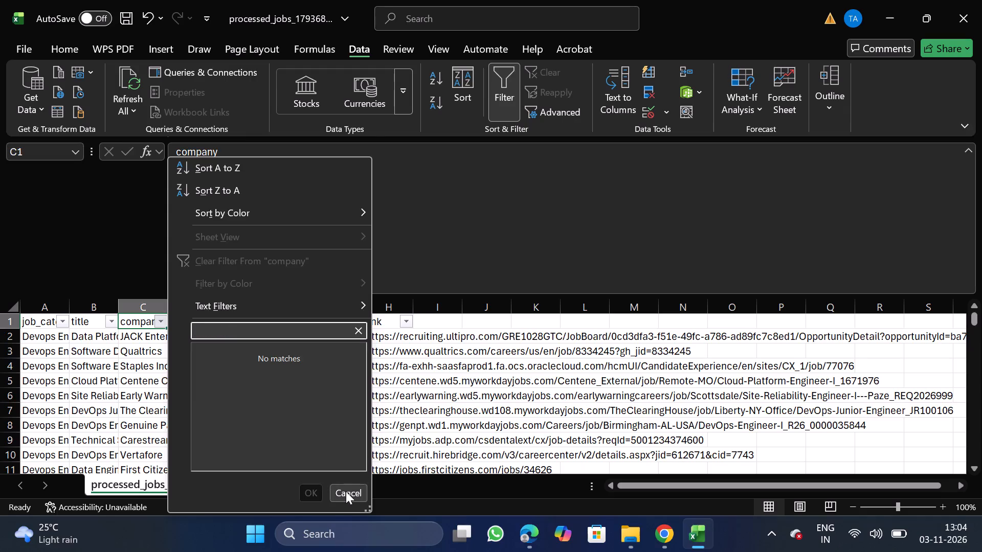
# Turn off filtering for the job sheet.
pyautogui.click(510, 95)
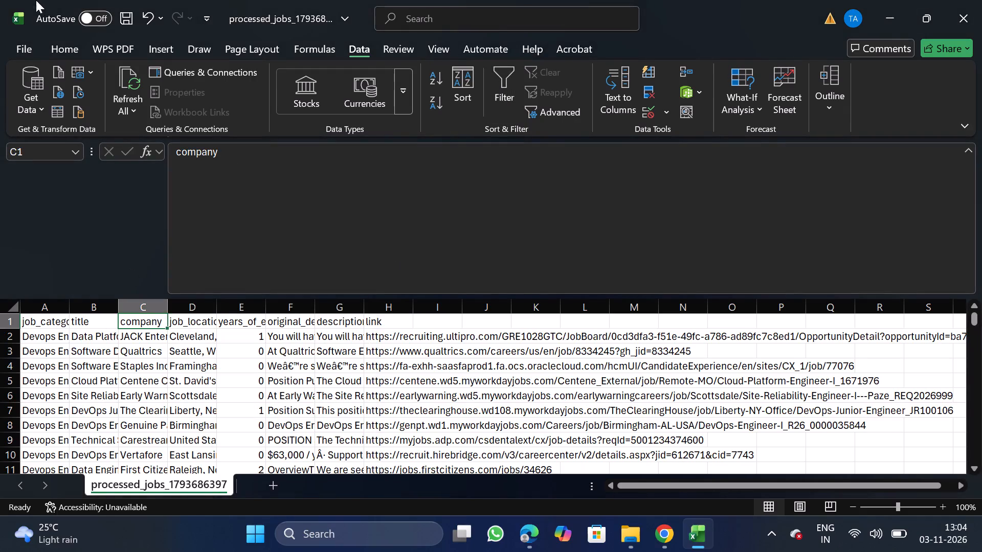
# Save the cleaned sheet as a comma-delimited CSV named Devoos_11_03 in the Daily Scraping jobs folder under Documents.
pyautogui.click(15, 49)
pyautogui.doubleClick(64, 254)
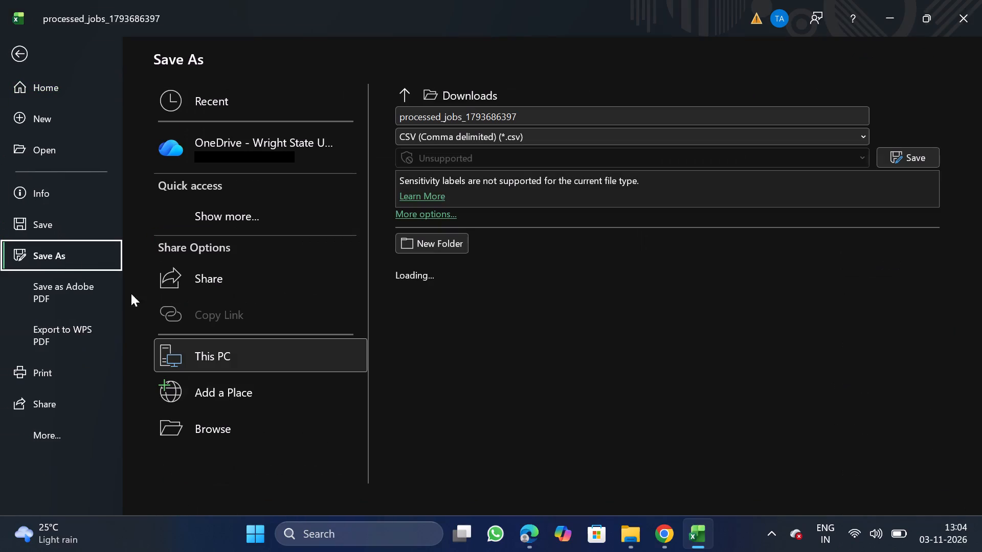
pyautogui.tripleClick(227, 436)
pyautogui.tripleClick(227, 436)
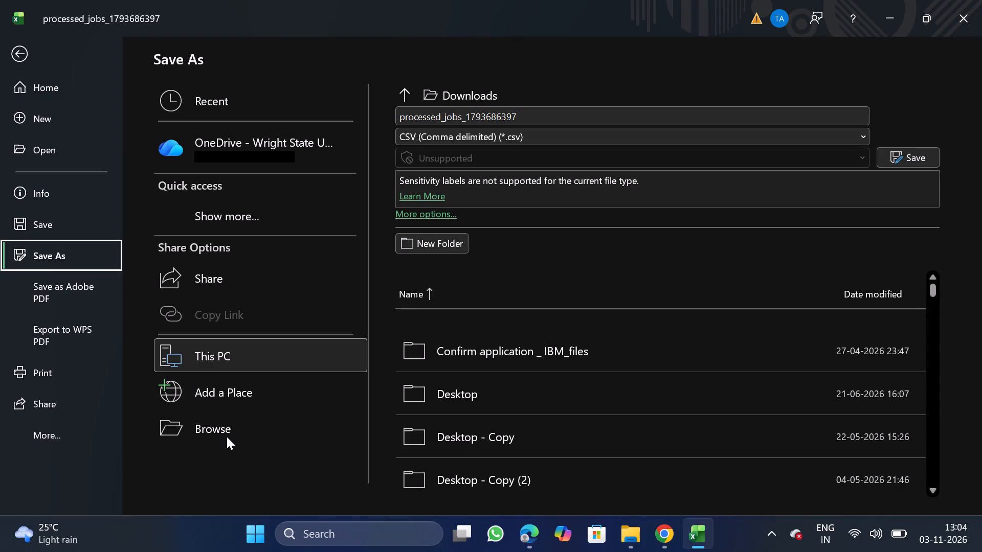
pyautogui.doubleClick(227, 436)
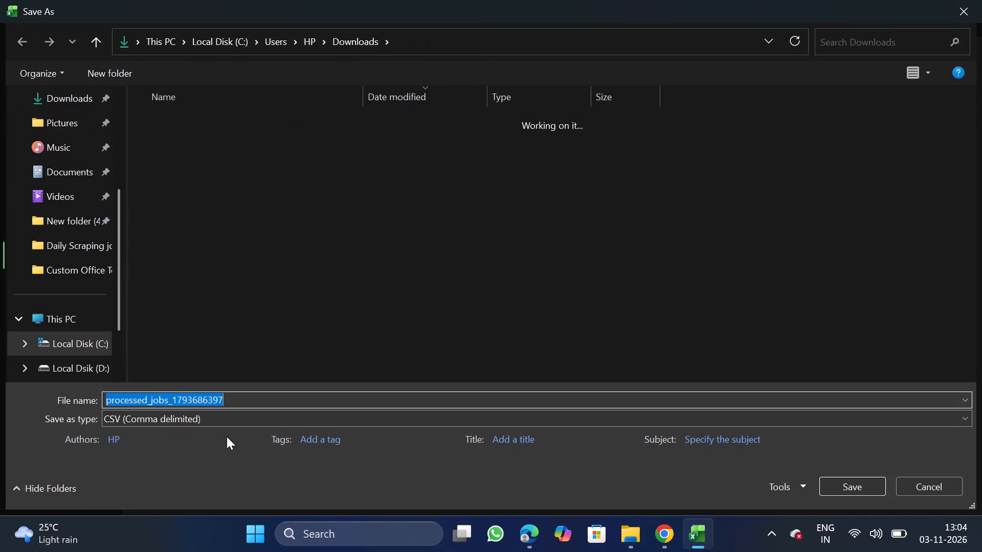
pyautogui.doubleClick(86, 170)
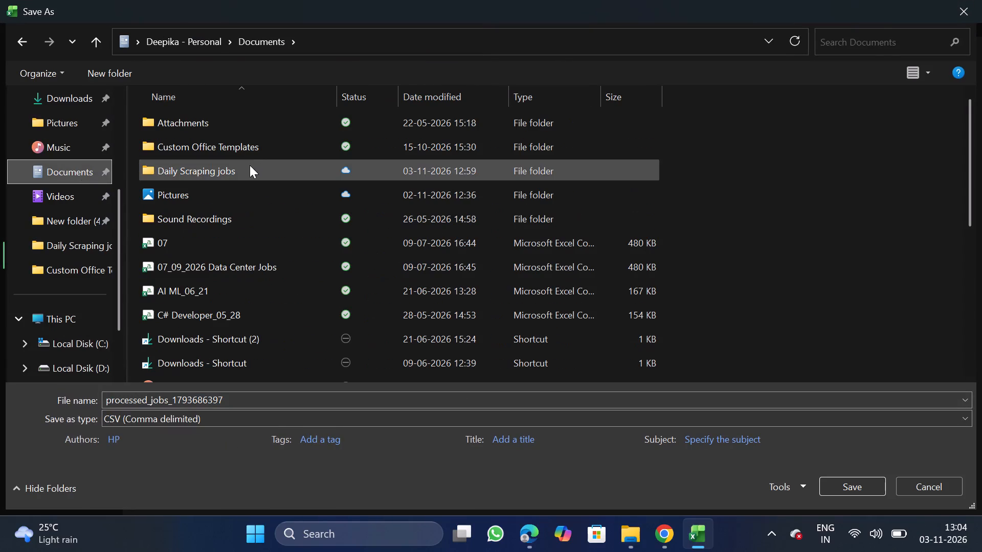
pyautogui.doubleClick(250, 165)
pyautogui.click(245, 395)
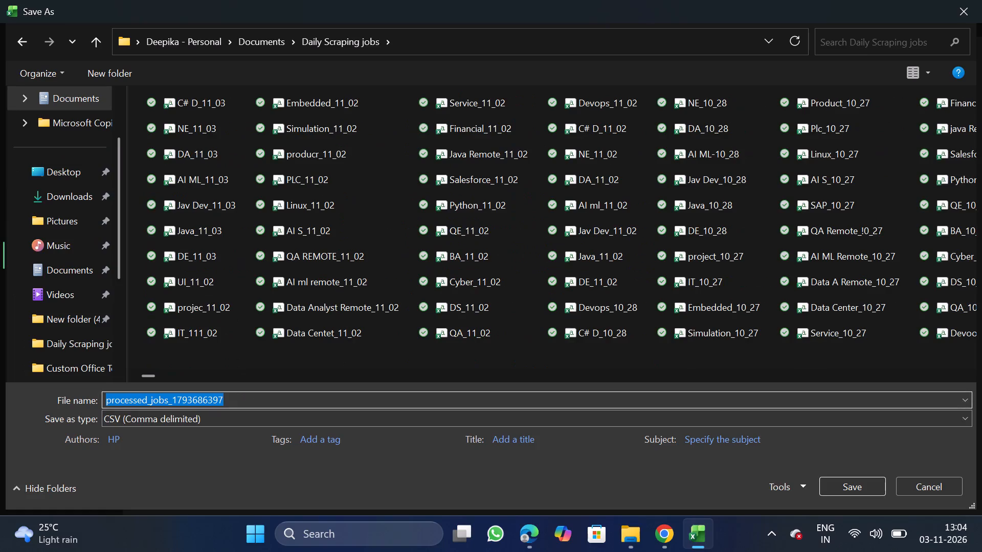
pyautogui.press('BackSpace')
pyautogui.press('d')
pyautogui.write('evoos_11_03')
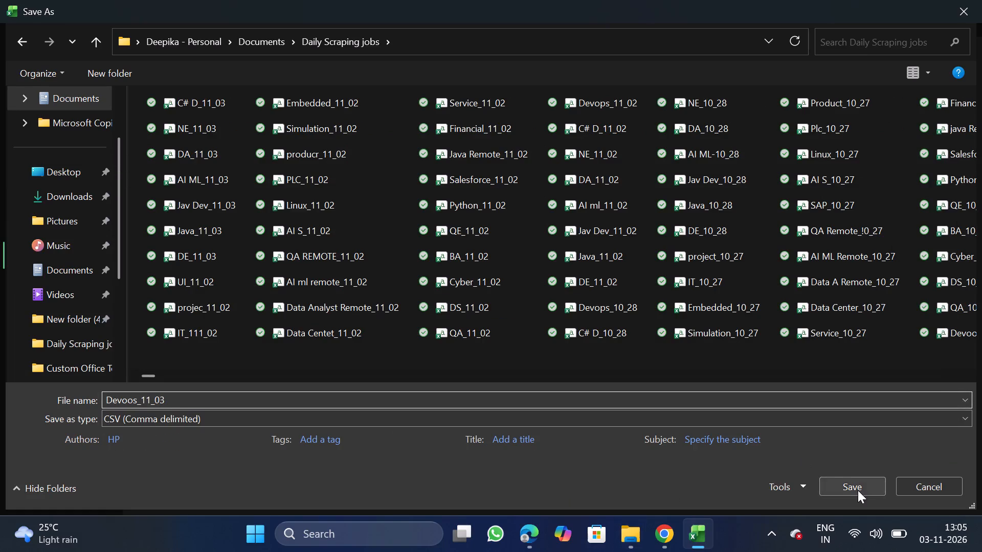
pyautogui.click(858, 490)
# Switch to NextGenApply in Chrome and choose Devoos_11_03 as the CSV file for the bulk upload.
pyautogui.click(668, 531)
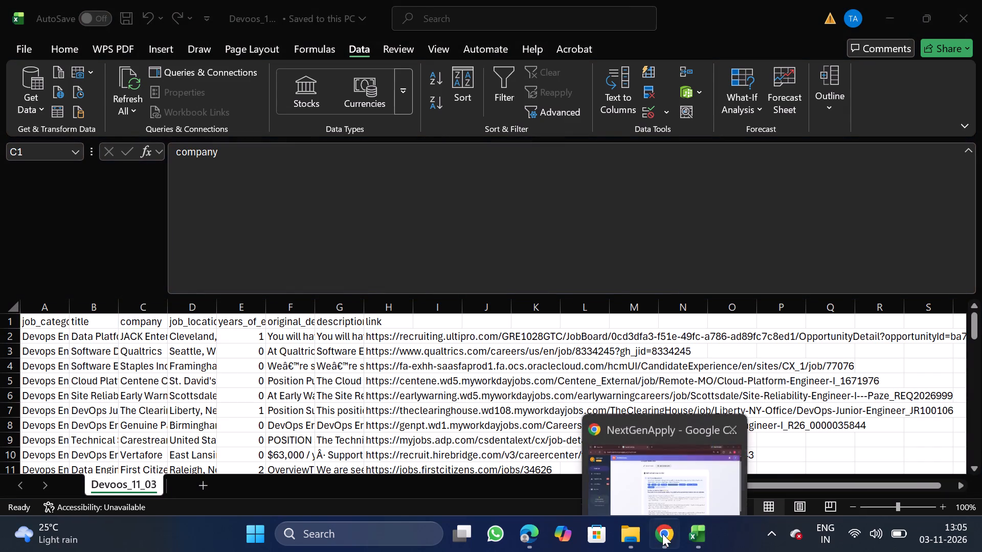
pyautogui.click(663, 549)
pyautogui.scroll(-1, 450, 421)
pyautogui.click(428, 407)
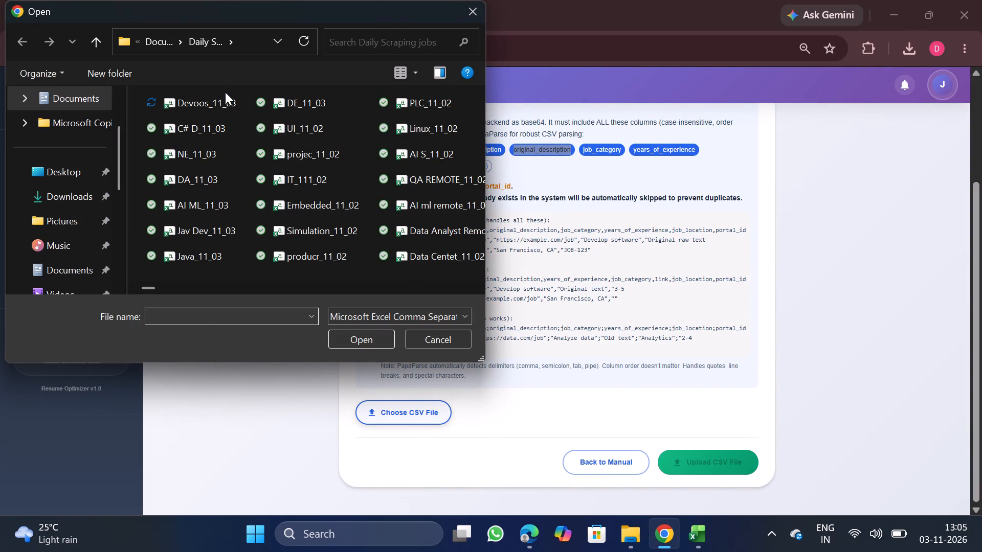
pyautogui.doubleClick(228, 97)
# Review the data preview and upload the Devoos_11_03 CSV file.
pyautogui.scroll(-2, 450, 321)
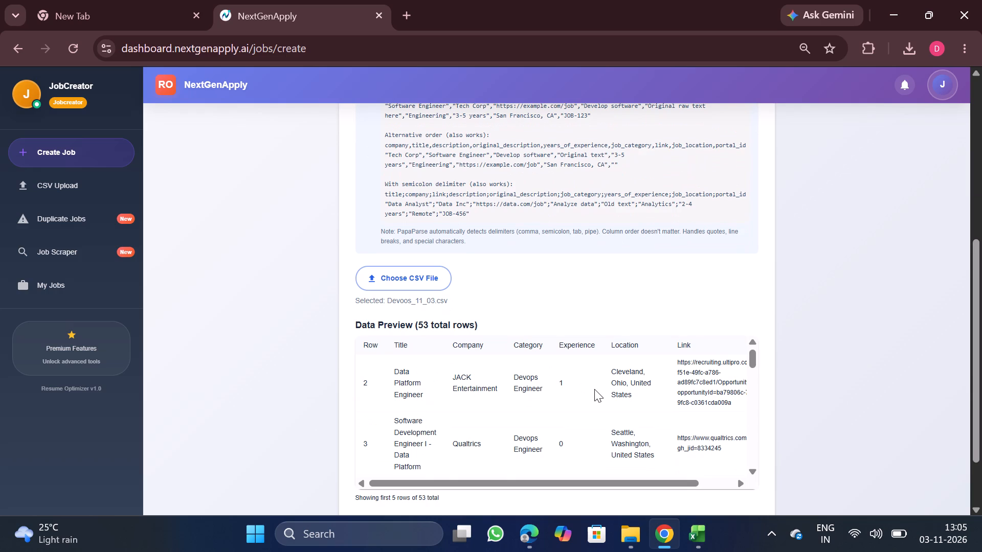
pyautogui.scroll(-3, 594, 389)
pyautogui.scroll(-1, 669, 468)
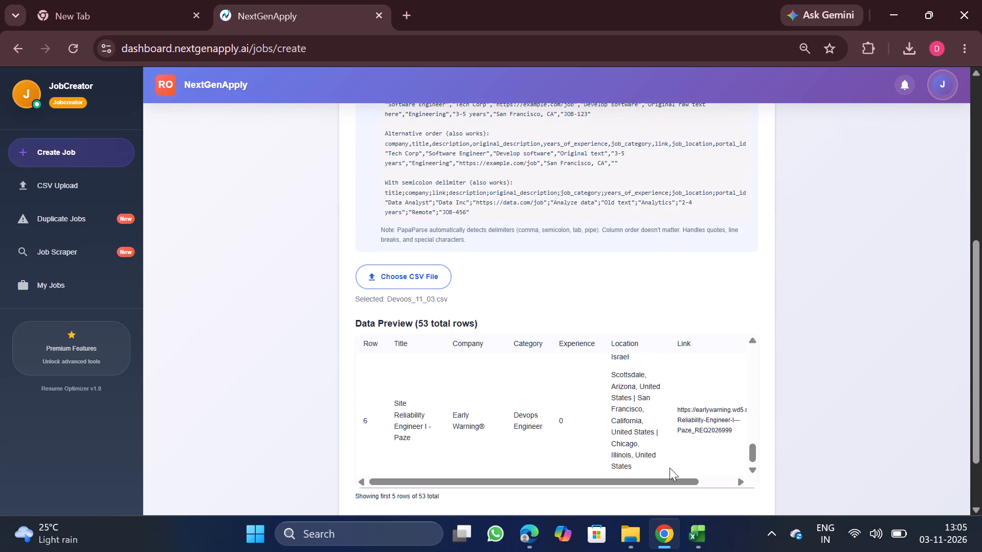
pyautogui.scroll(-1, 709, 450)
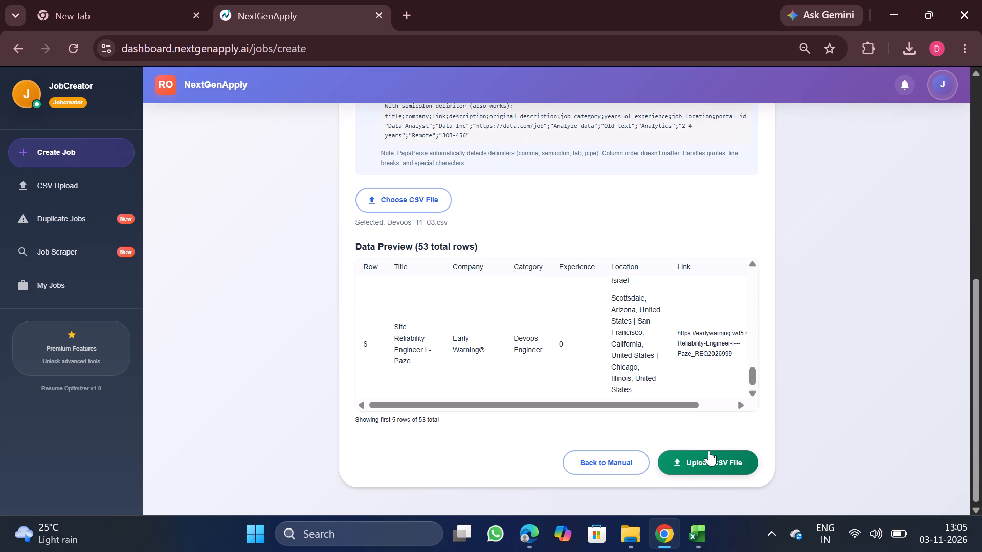
pyautogui.click(710, 468)
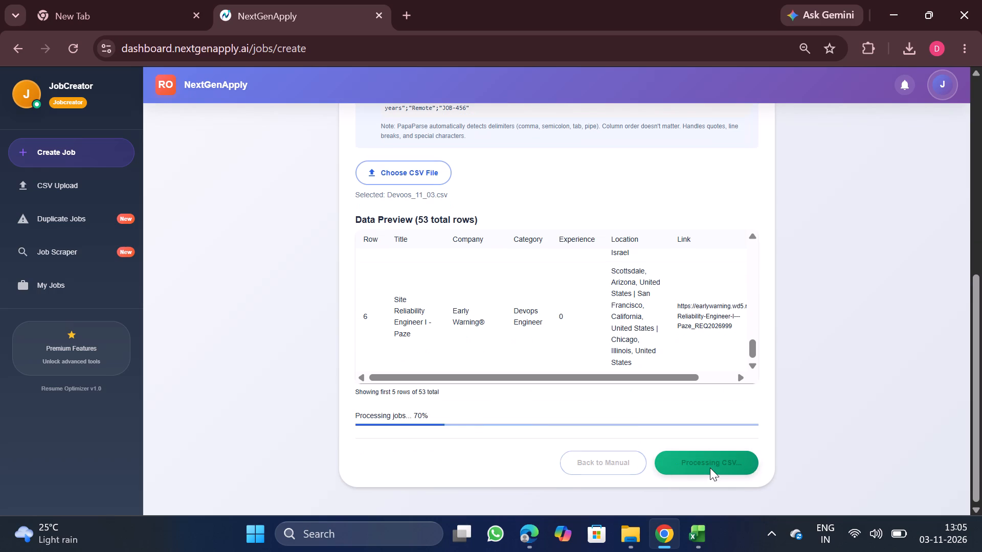